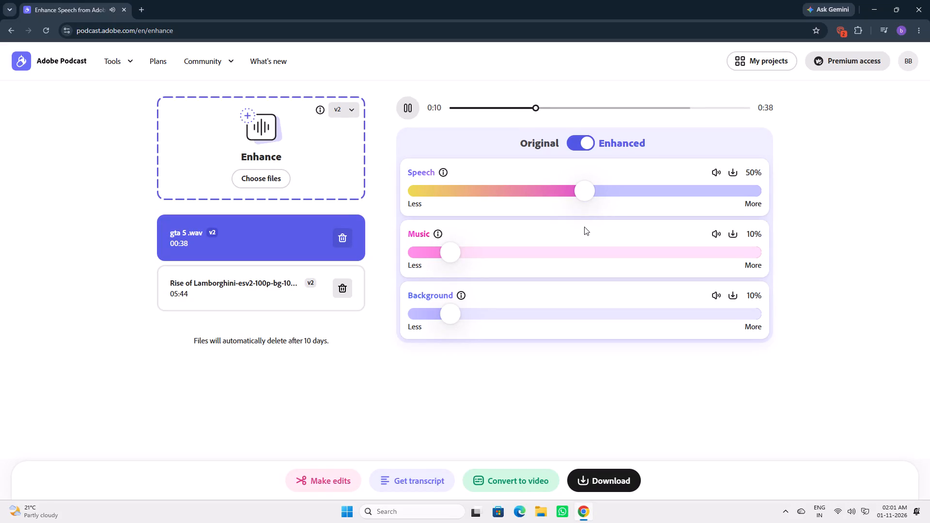
Compare the original and enhanced versions of gta 5 .wav during playback.
click(589, 142)
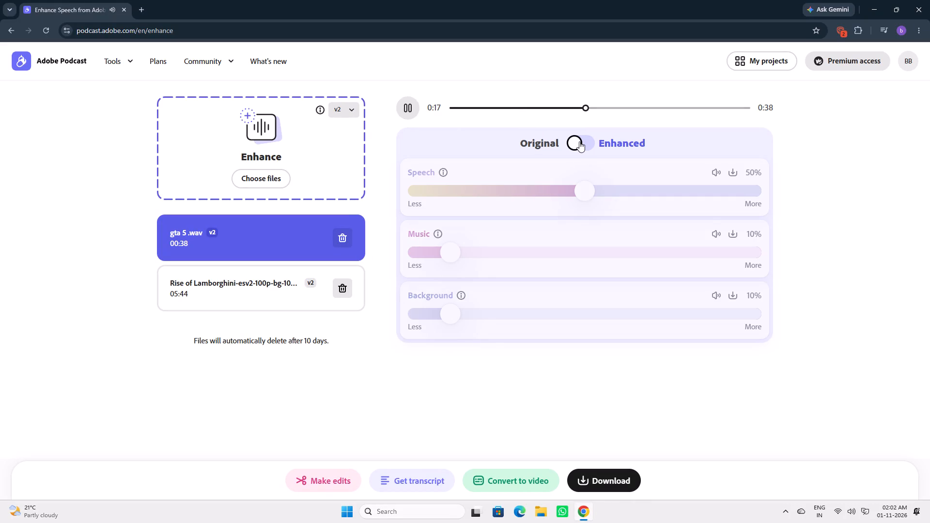
click(579, 141)
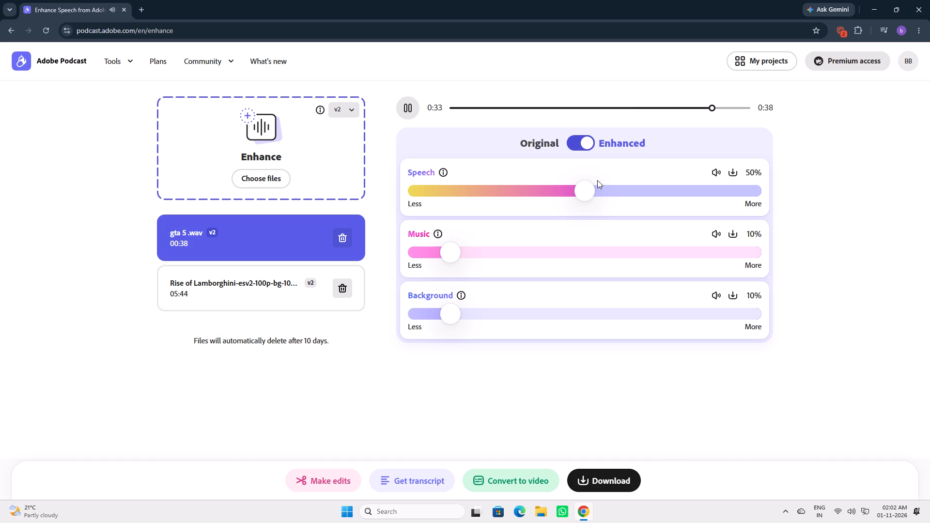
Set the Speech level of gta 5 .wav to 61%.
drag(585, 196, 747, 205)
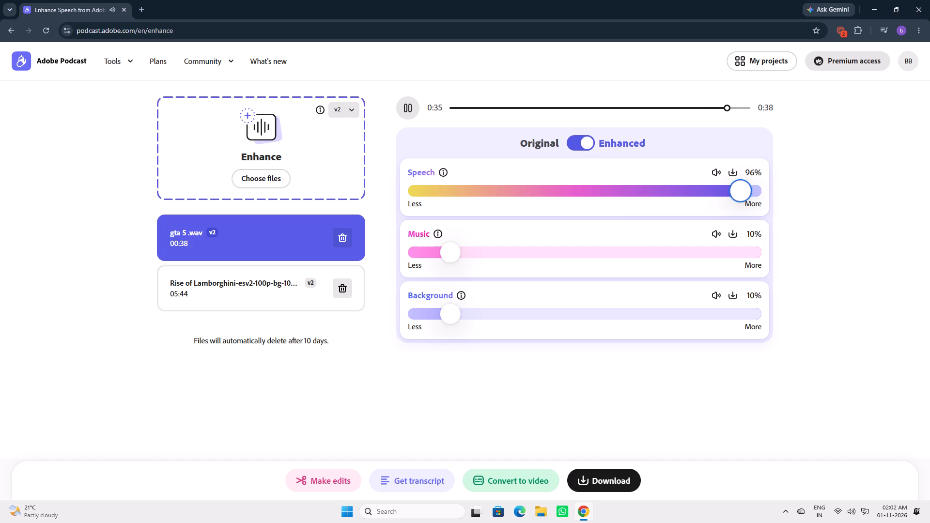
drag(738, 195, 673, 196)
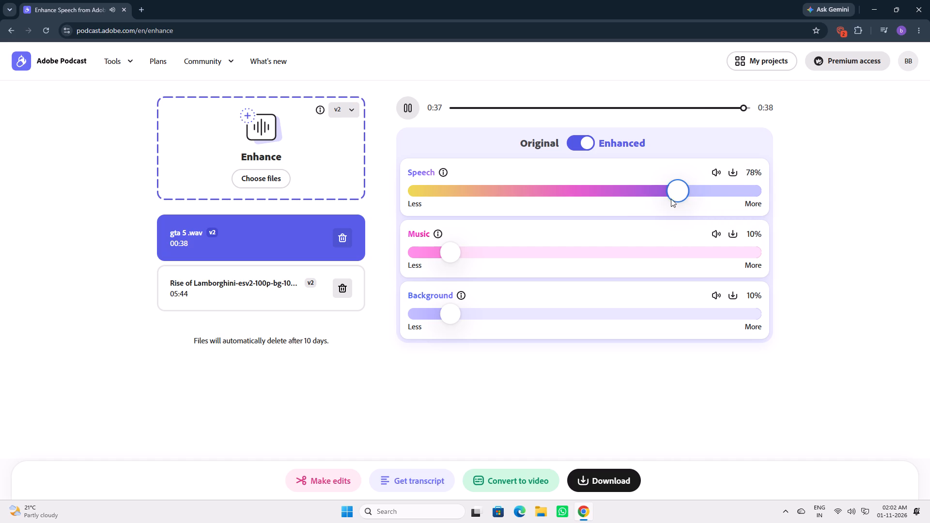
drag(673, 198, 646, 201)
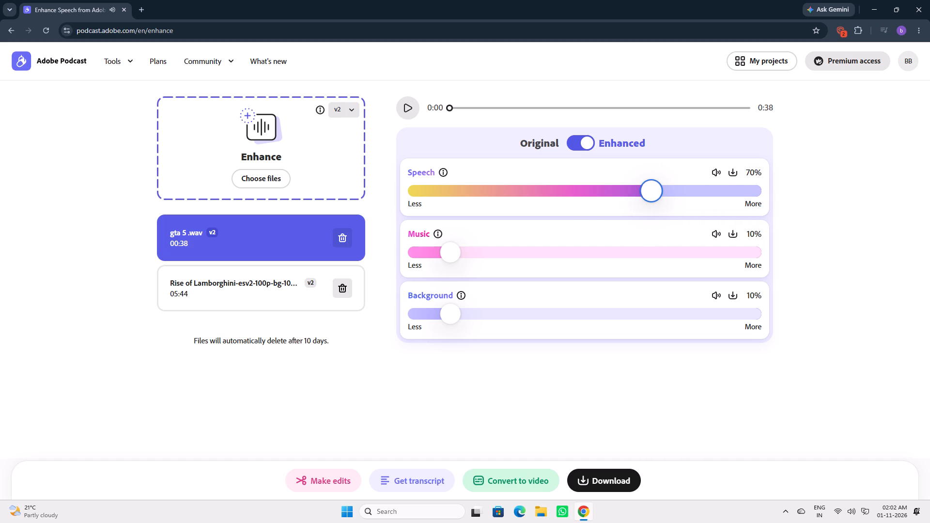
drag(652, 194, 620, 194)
Play gta 5 .wav from the start, compare its enhanced and original versions, and rewind the original to the beginning.
click(407, 108)
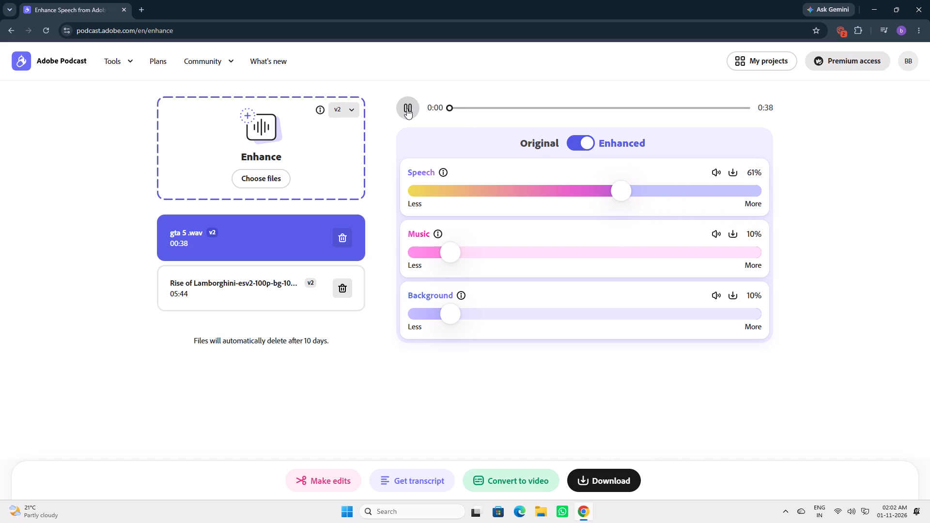
click(585, 147)
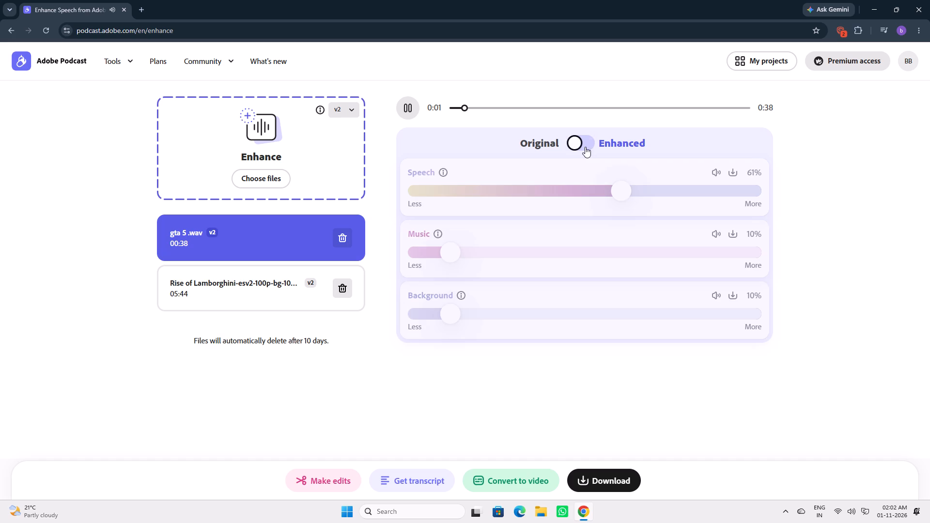
click(581, 145)
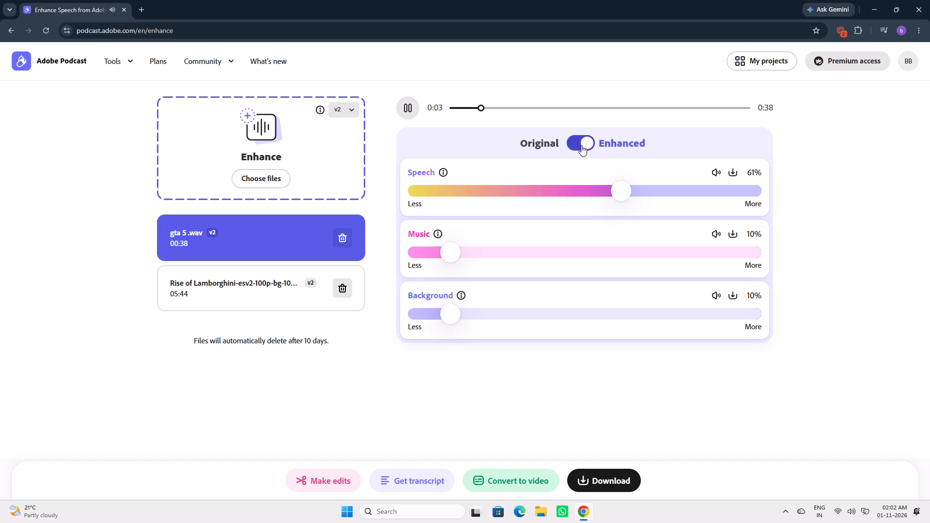
click(580, 138)
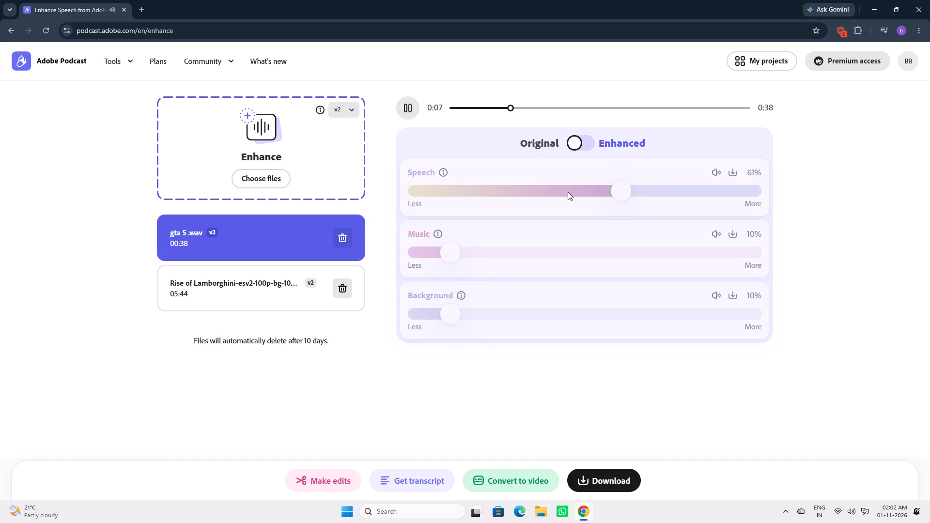
drag(467, 109, 446, 111)
Switch gta 5 .wav back to the enhanced version and set its Speech level to 51%.
drag(612, 189, 600, 191)
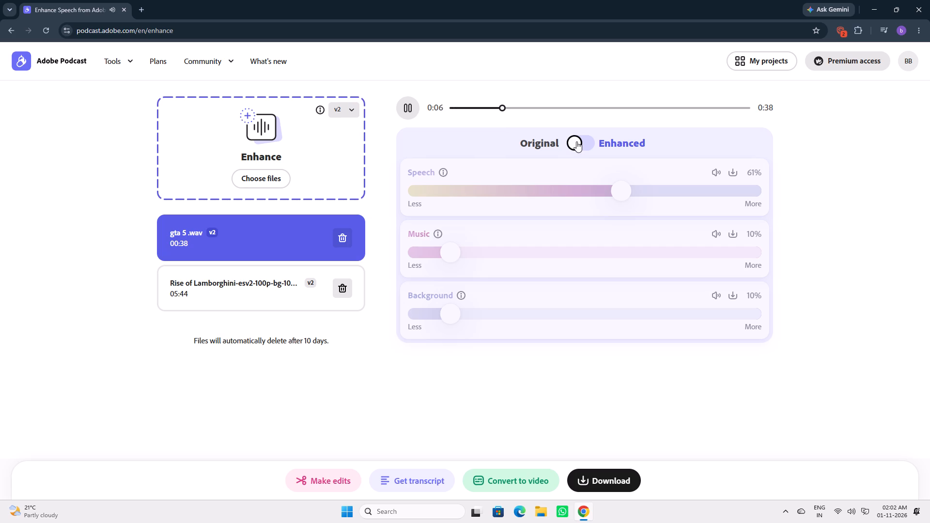
click(581, 141)
drag(606, 192, 568, 192)
drag(566, 193, 530, 196)
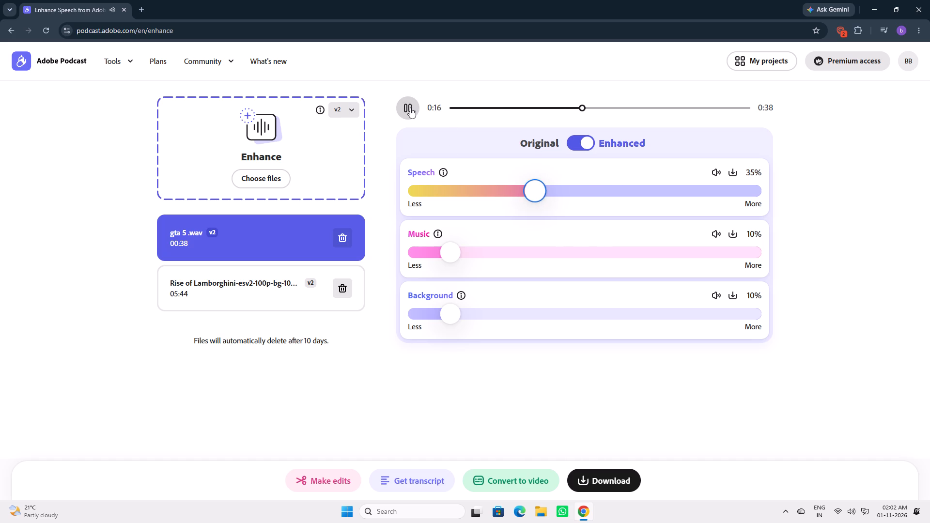
drag(542, 191, 572, 197)
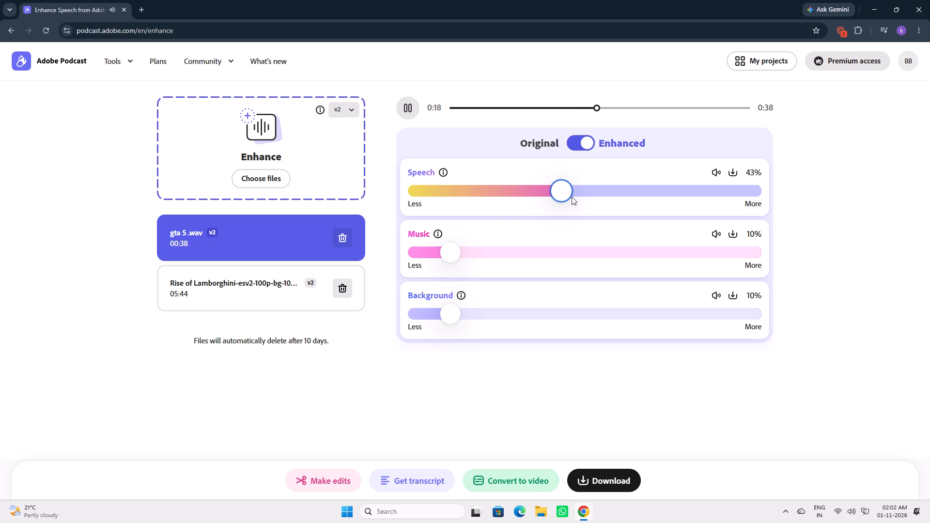
drag(572, 197, 587, 198)
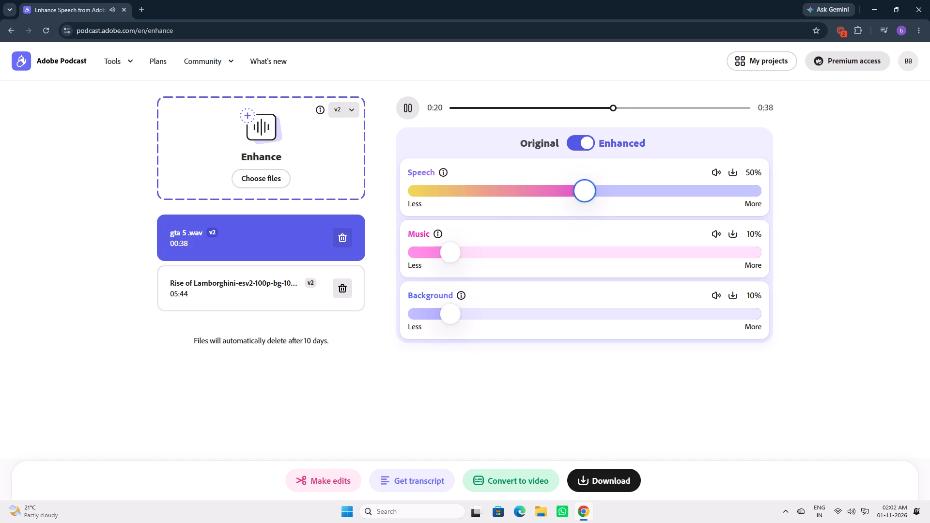
click(587, 198)
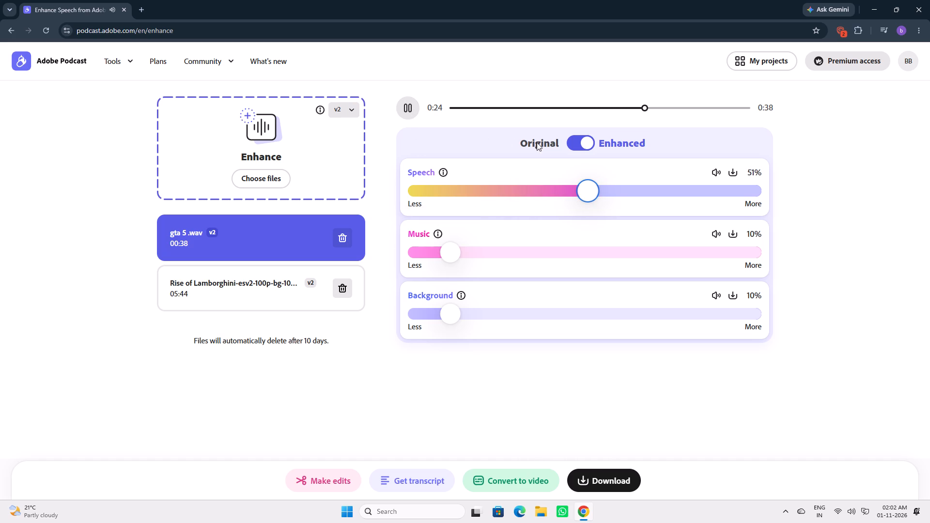
Listen to gta 5 .wav again, comparing the original and enhanced versions at several points in the clip.
click(589, 148)
click(586, 145)
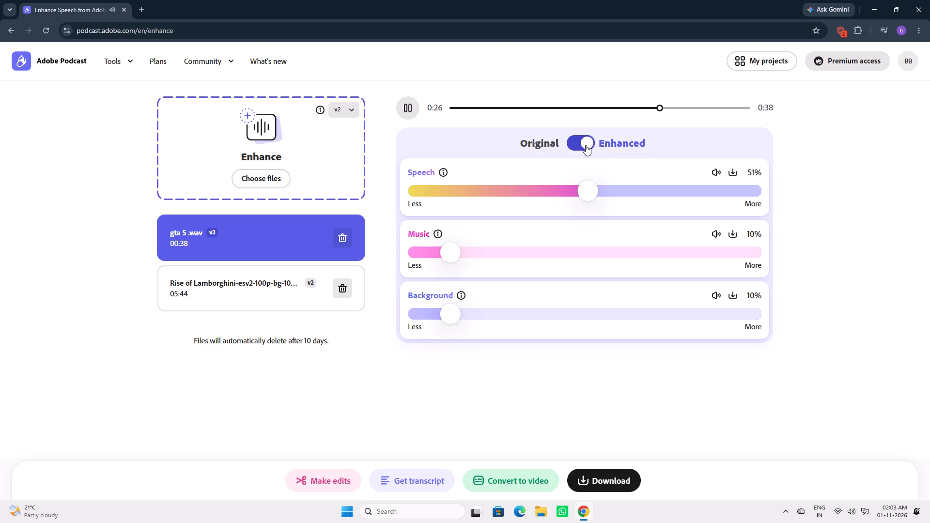
click(586, 145)
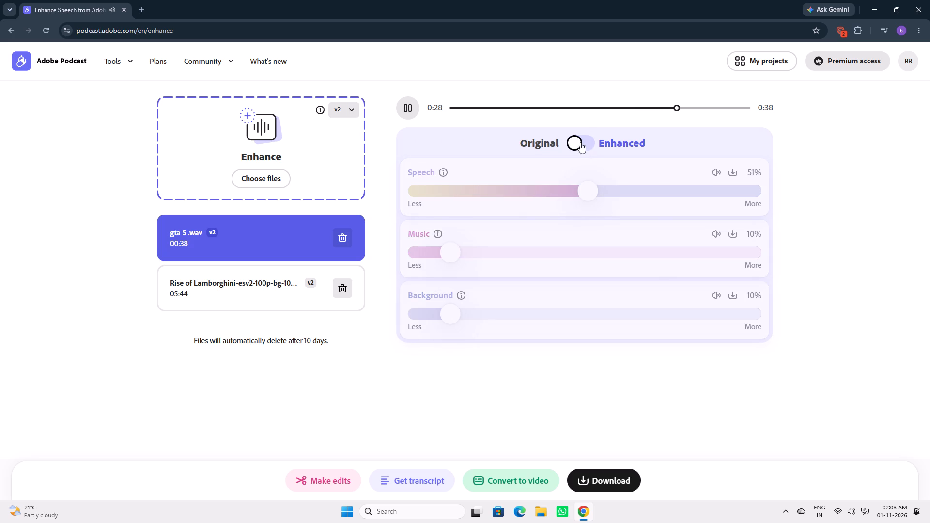
click(580, 142)
click(645, 108)
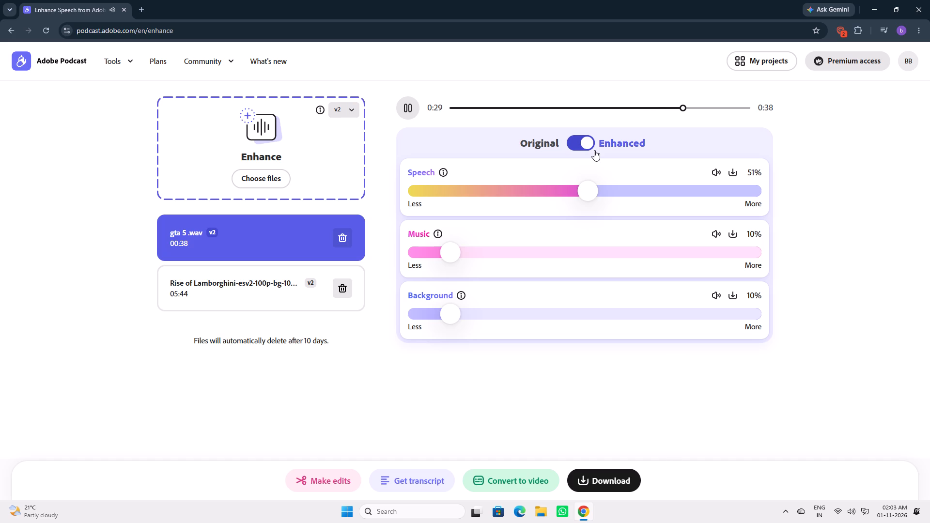
click(588, 141)
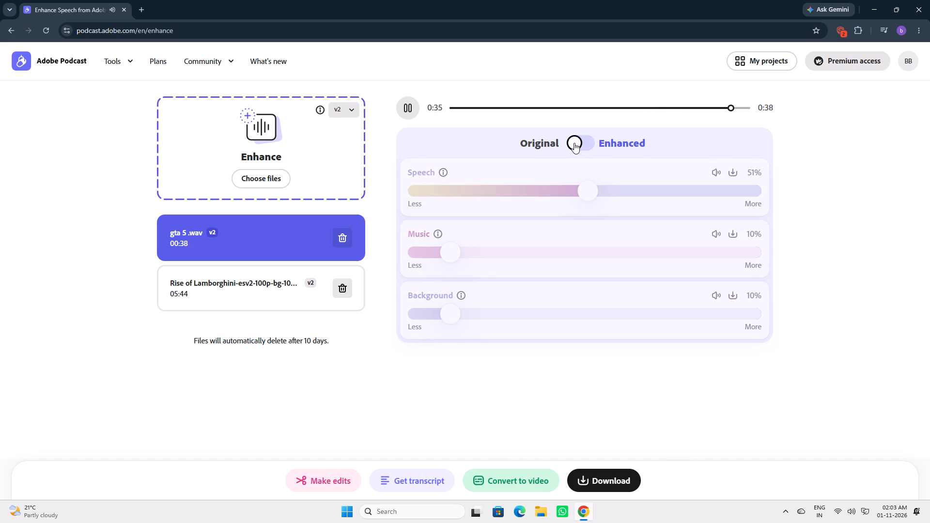
click(574, 143)
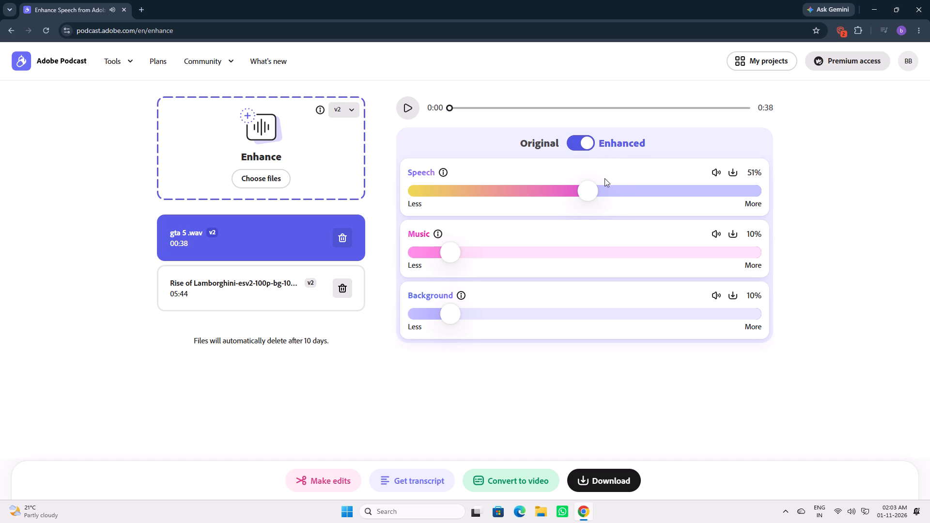
click(413, 110)
click(584, 143)
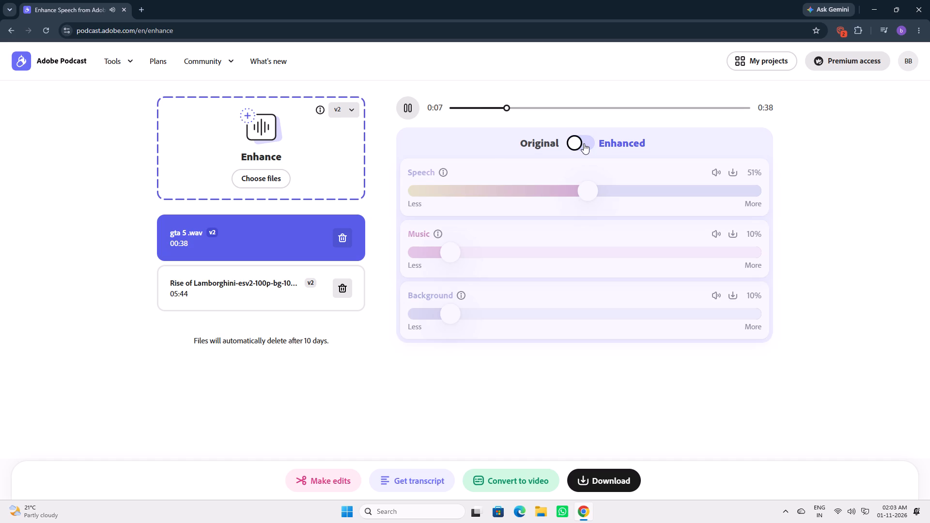
click(584, 143)
Close the browser window and refresh the desktop.
click(929, 0)
right_click(469, 233)
click(518, 277)
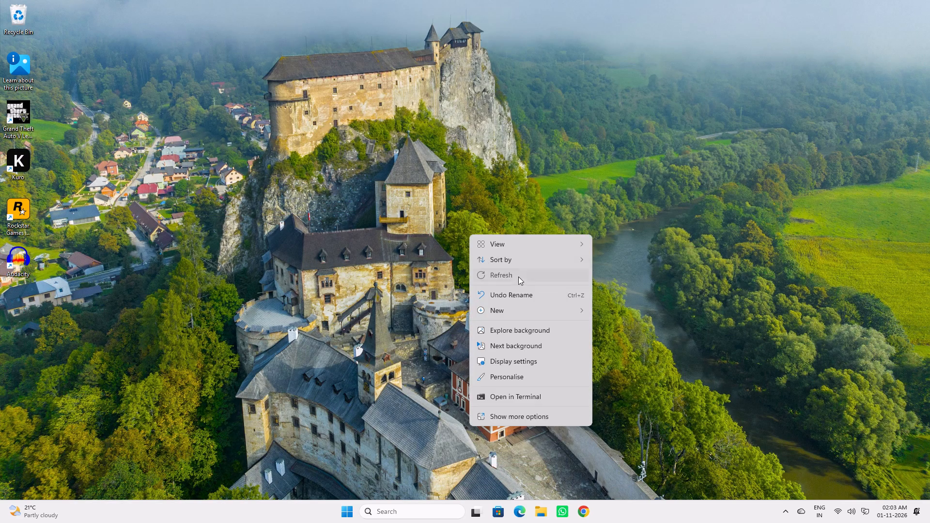
right_click(507, 212)
click(557, 254)
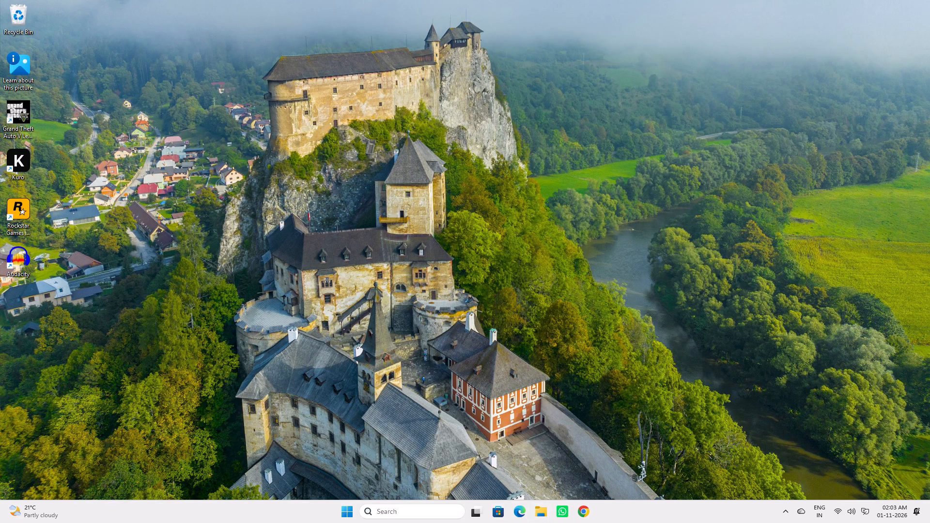
Launch Adobe After Effects 2026 and dismiss the subscription payment window.
click(348, 509)
click(494, 365)
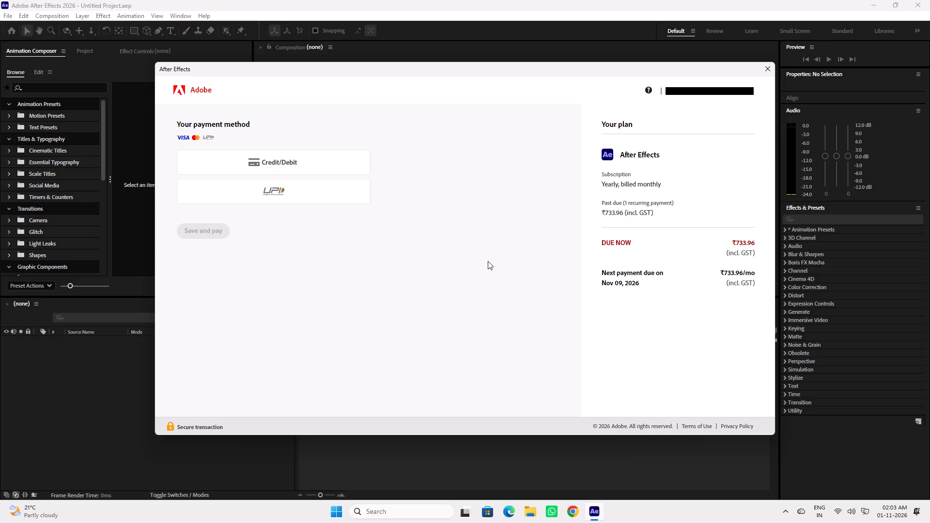
click(766, 65)
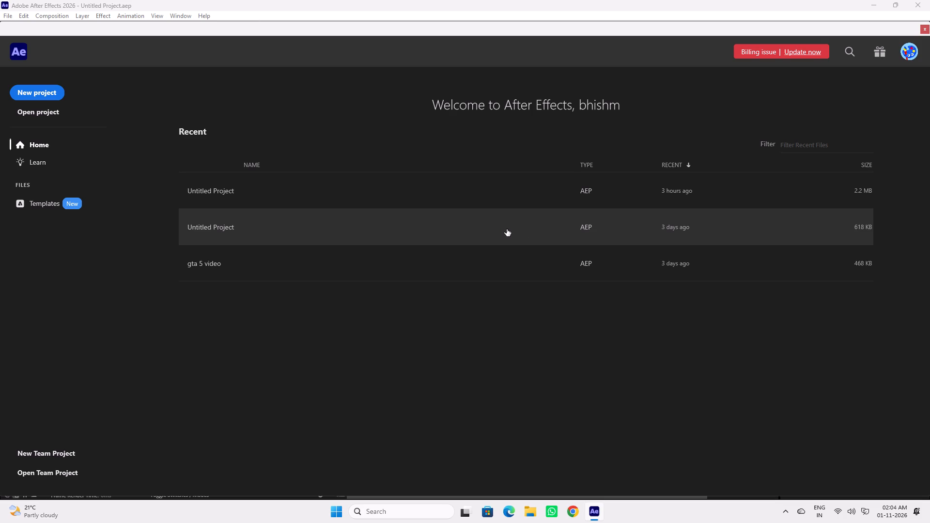
Open the 618 KB Untitled Project from the recent files.
right_click(228, 232)
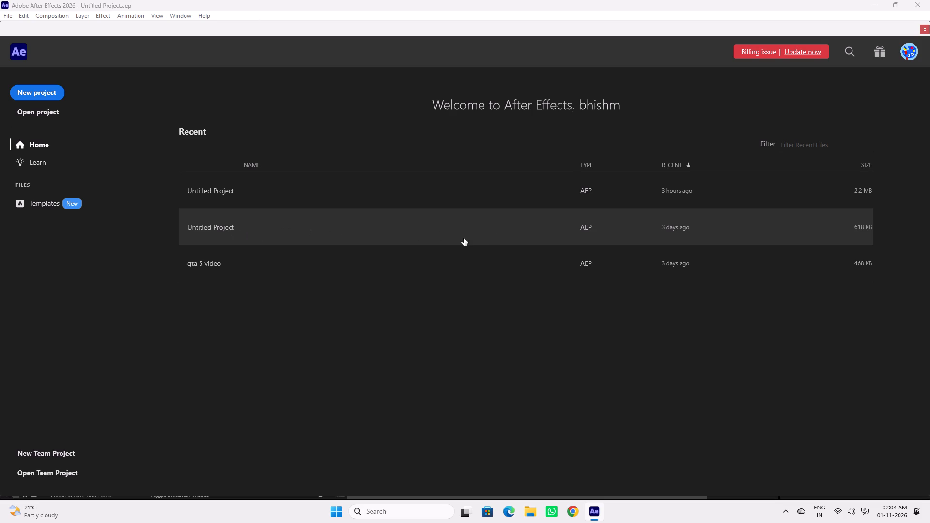
click(469, 236)
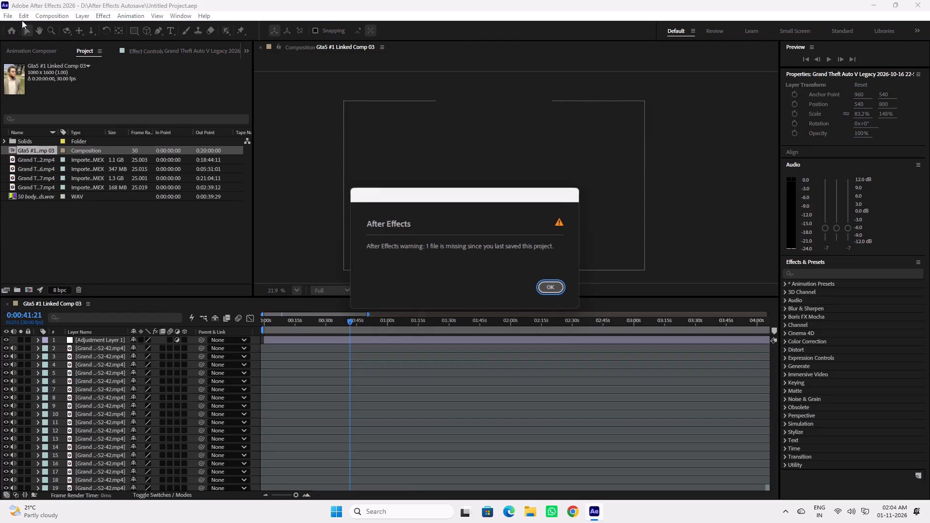
click(558, 293)
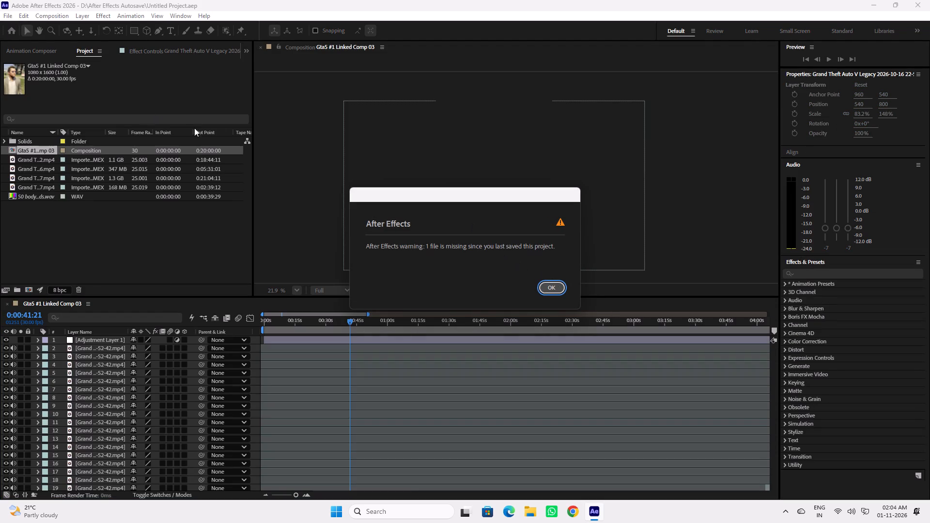
click(550, 289)
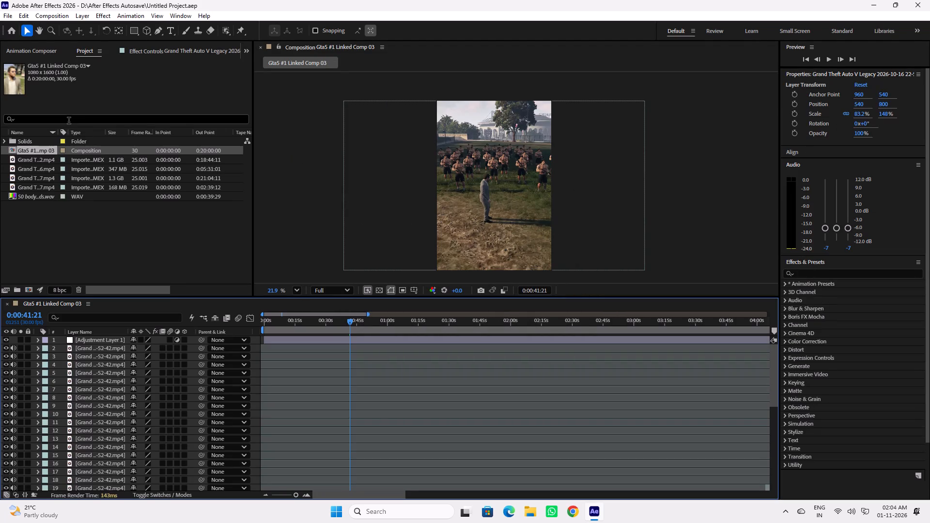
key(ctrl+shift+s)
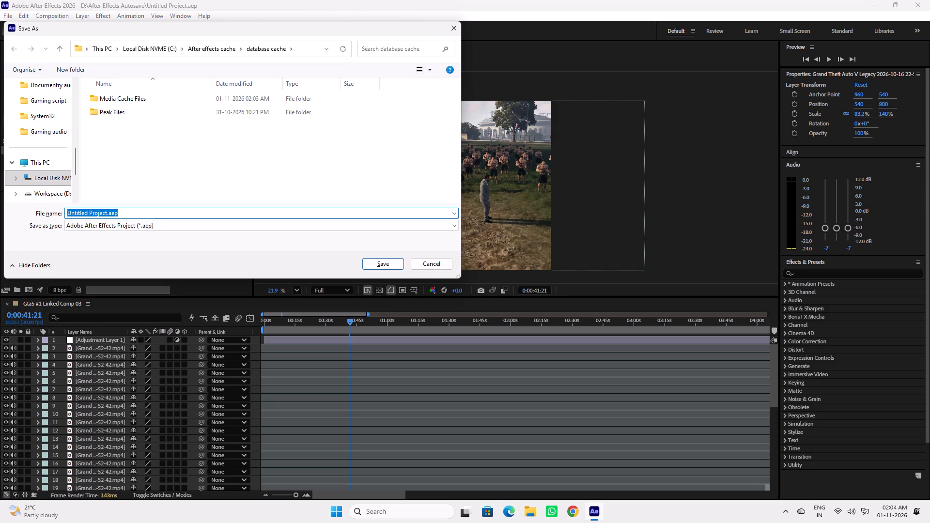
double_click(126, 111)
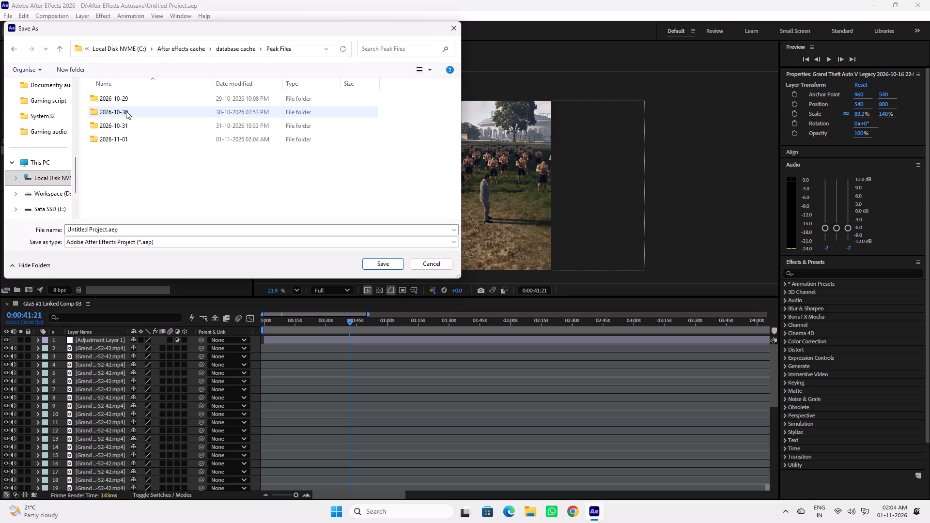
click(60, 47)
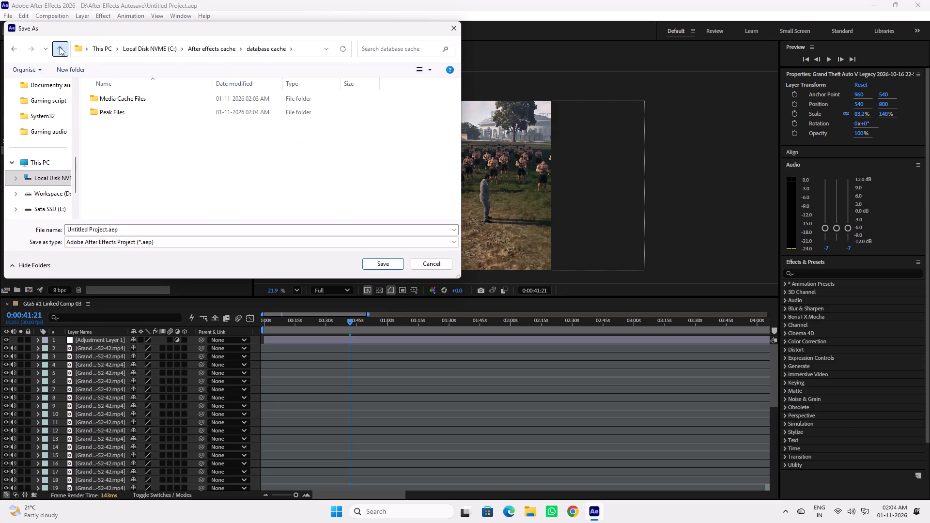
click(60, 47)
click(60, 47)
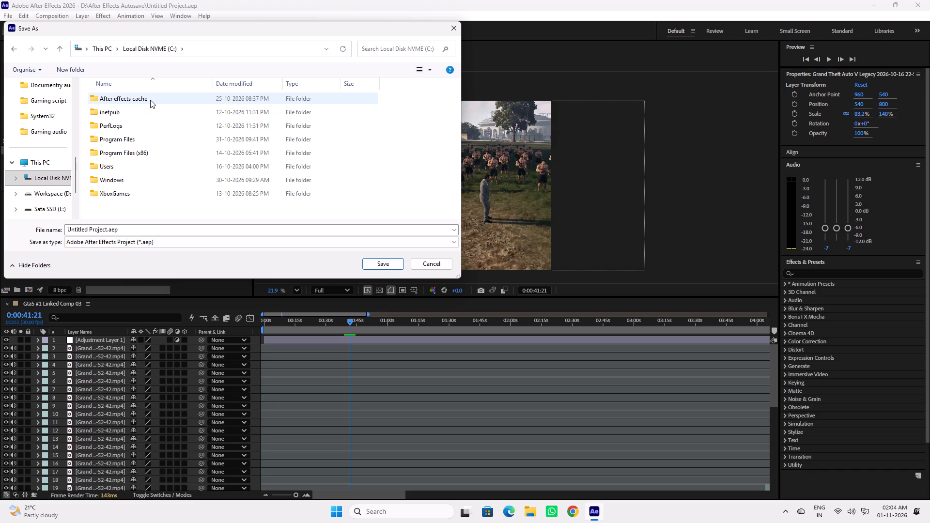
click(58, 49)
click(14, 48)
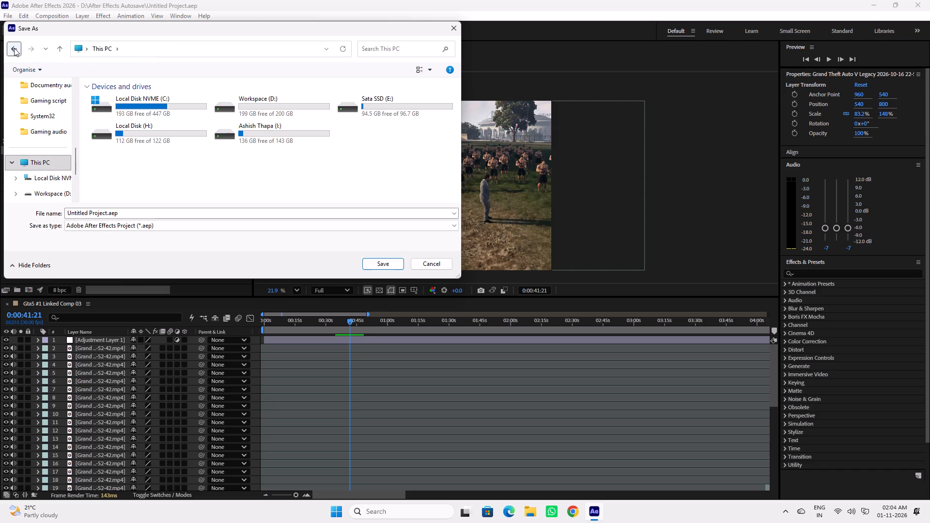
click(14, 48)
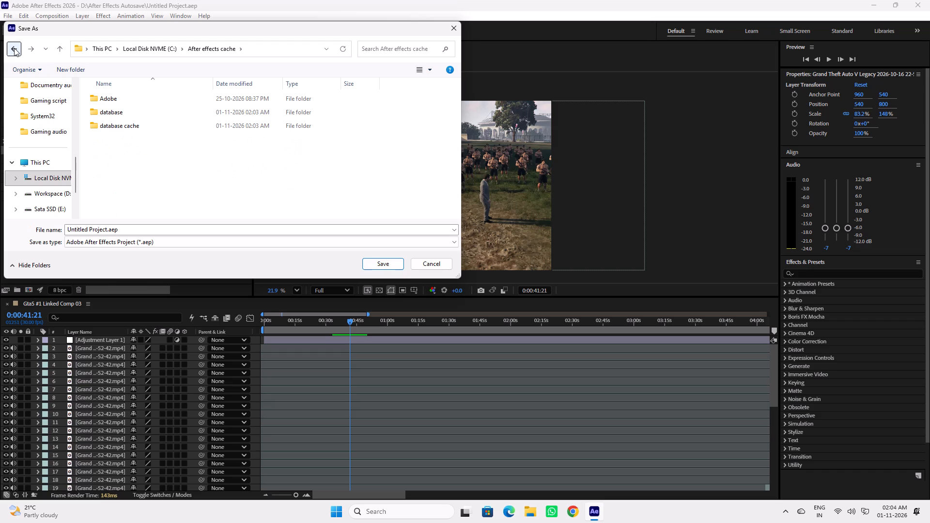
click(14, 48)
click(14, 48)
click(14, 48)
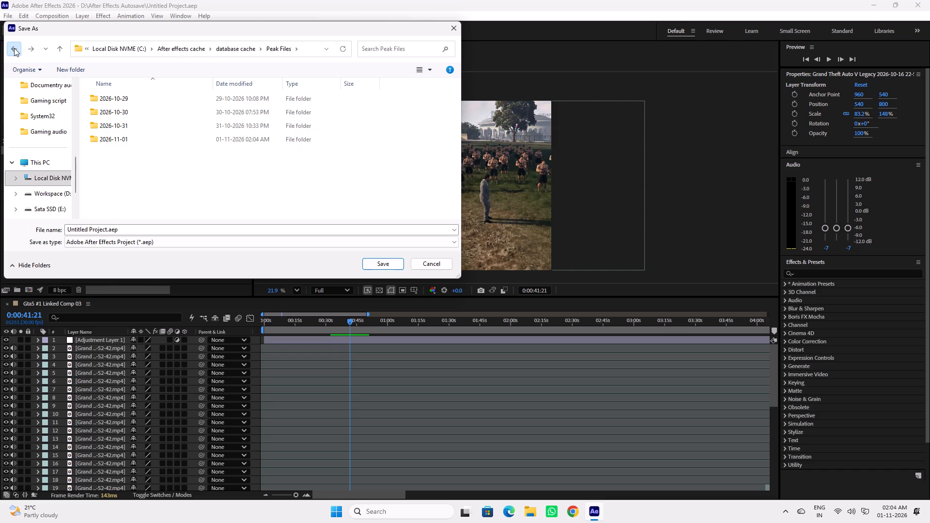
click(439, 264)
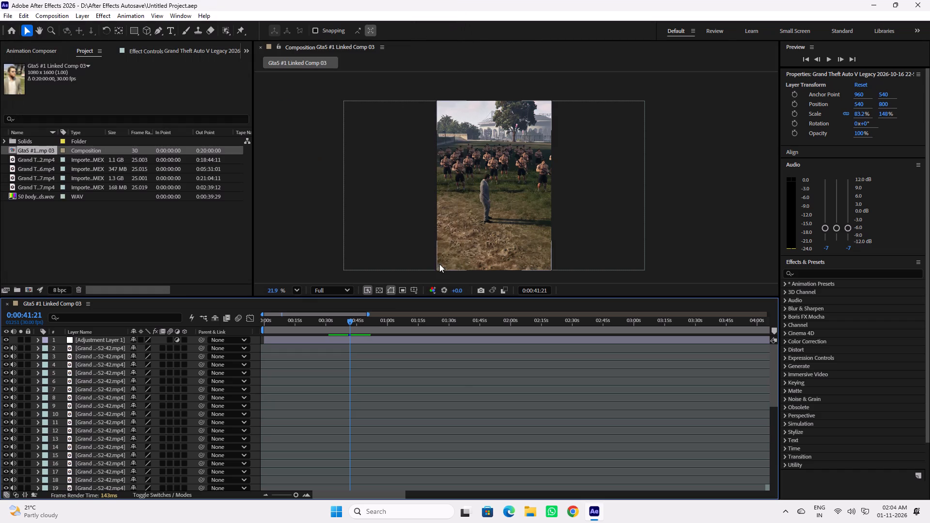
Delete 50 bodyguards.wav from the project, including its use in the composition.
click(41, 197)
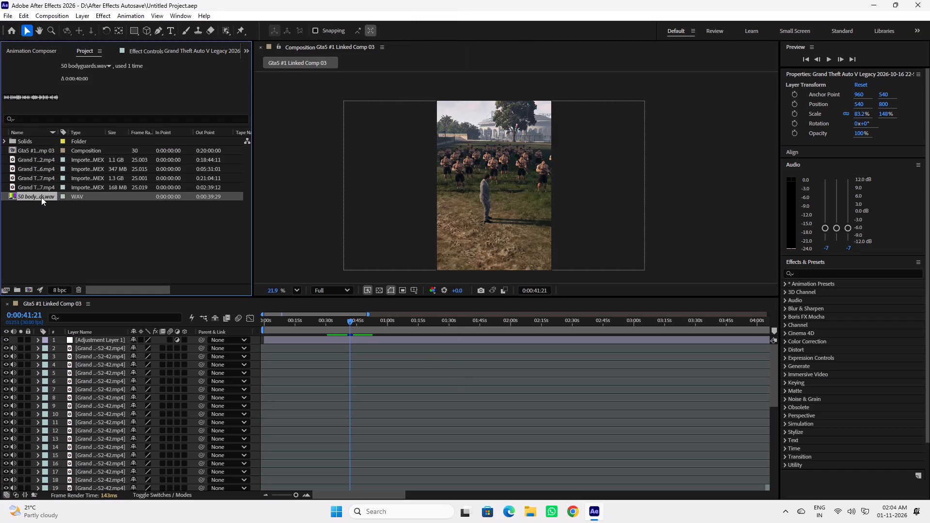
key(Delete)
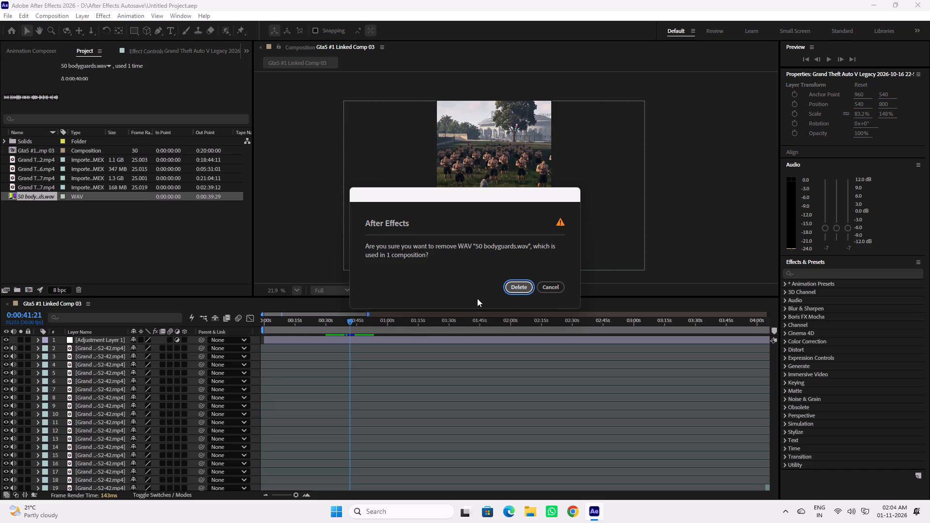
click(514, 289)
Briefly preview the Gta5 #1 Linked Comp 03 composition from its start.
drag(302, 322, 240, 330)
key(space)
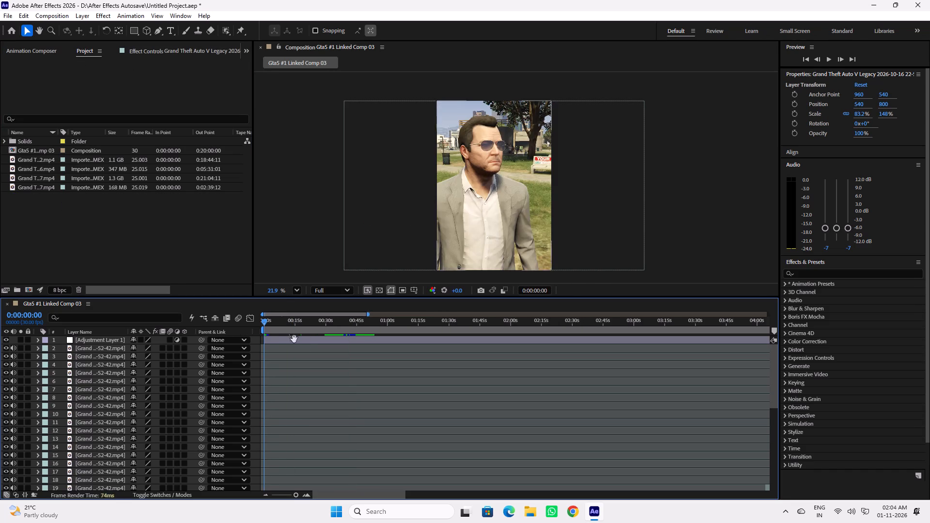
key(space)
Import gta 5 .wav from the Gaming audio folder on the Workspace (D:) drive as footage.
double_click(61, 224)
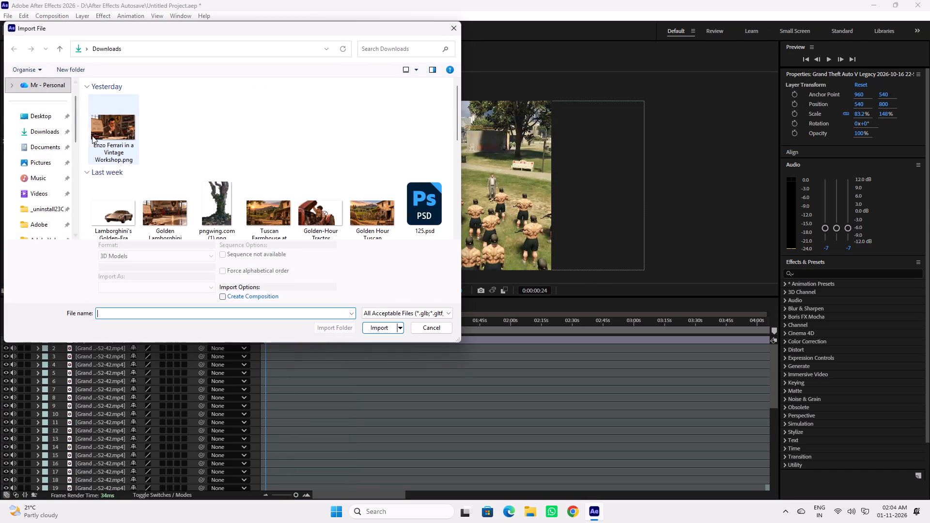
scroll(40, 189, down, 7)
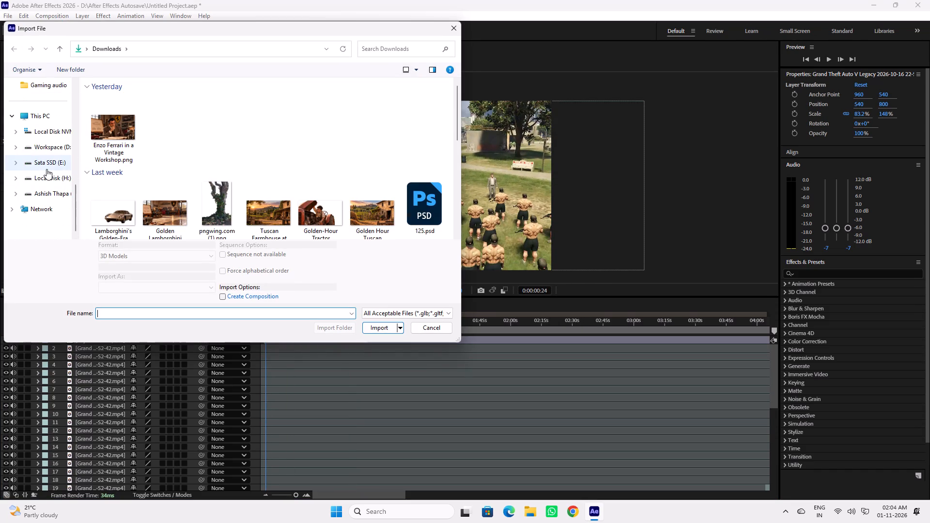
click(46, 159)
click(46, 141)
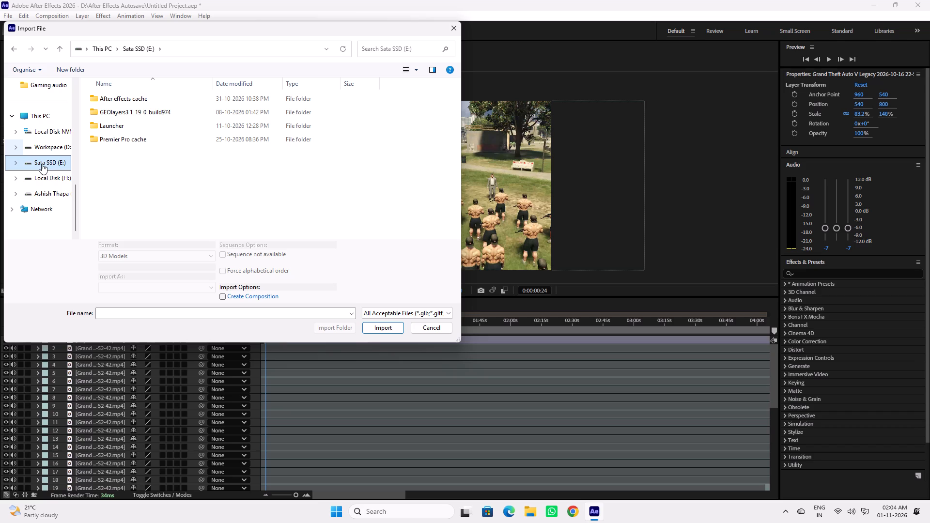
click(42, 147)
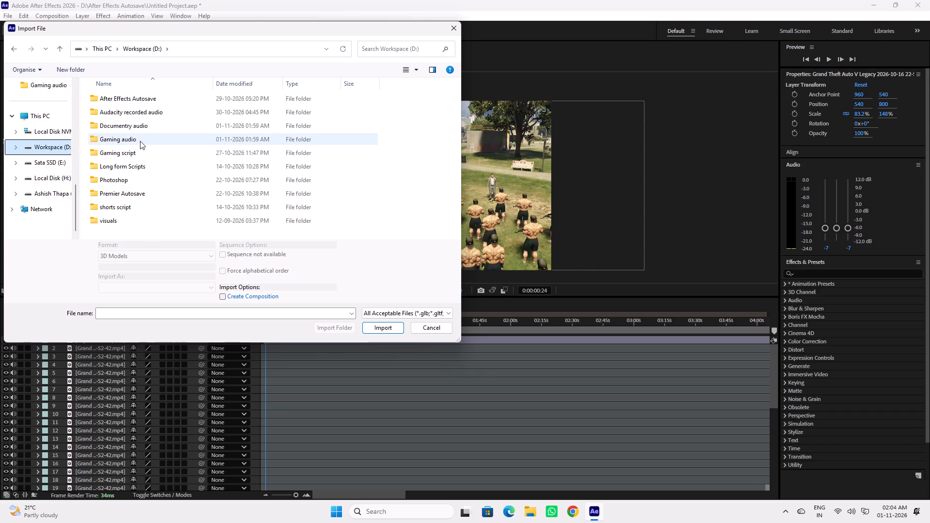
double_click(140, 141)
click(118, 97)
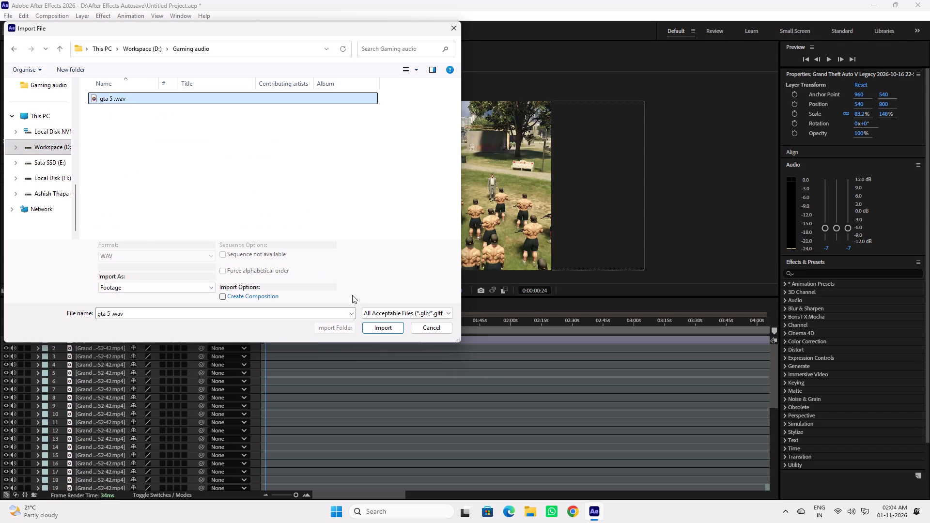
click(383, 326)
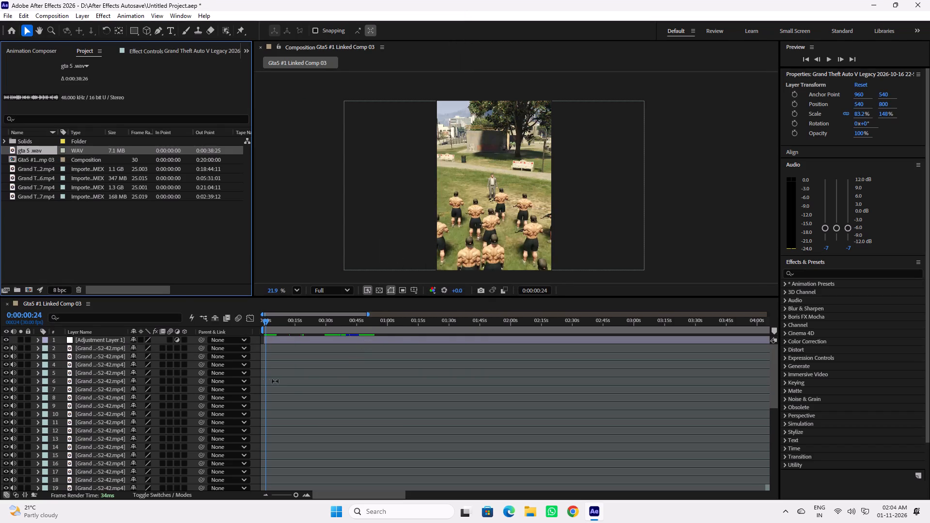
Add gta 5 .wav to the composition as the bottom layer, below all the video clips.
scroll(276, 392, down, 2)
scroll(228, 425, down, 17)
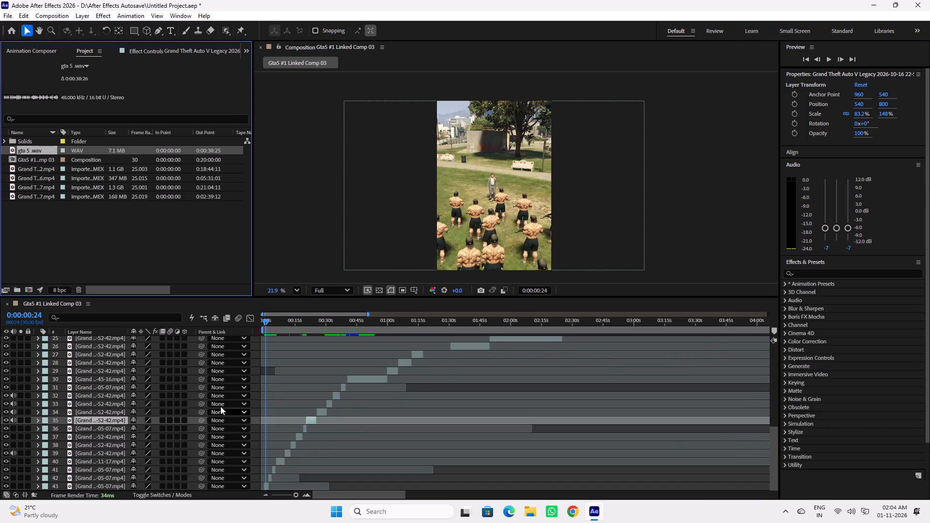
scroll(220, 406, down, 1)
drag(29, 150, 48, 356)
drag(48, 356, 46, 490)
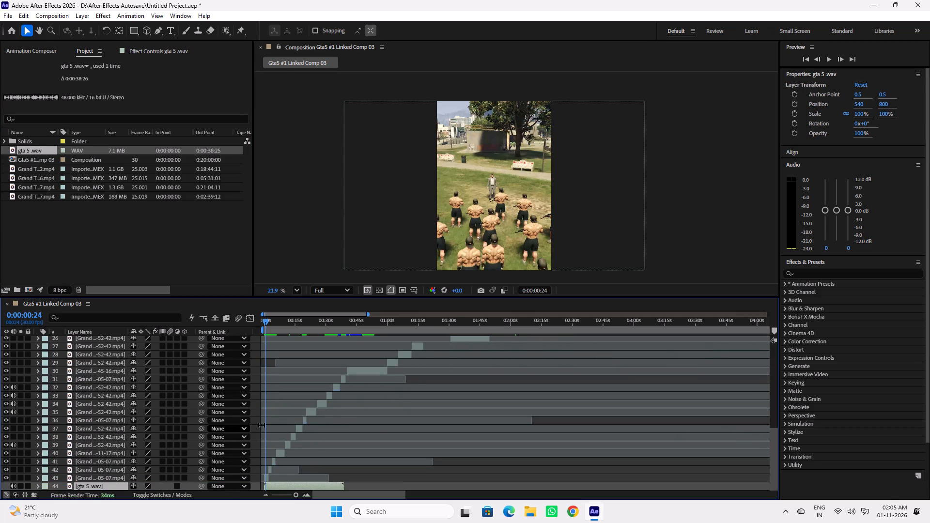
Play the composition from the start to past the end of the new voice track.
drag(271, 322, 249, 322)
key(space)
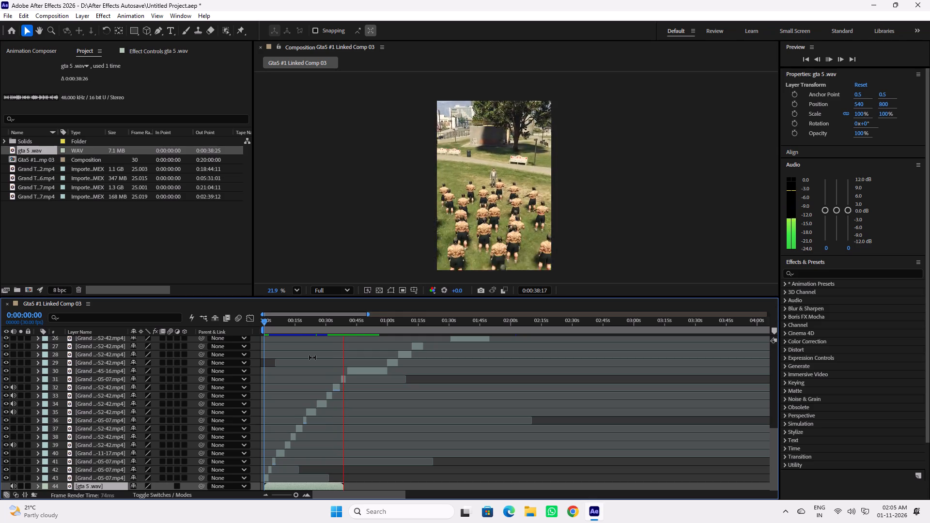
key(space)
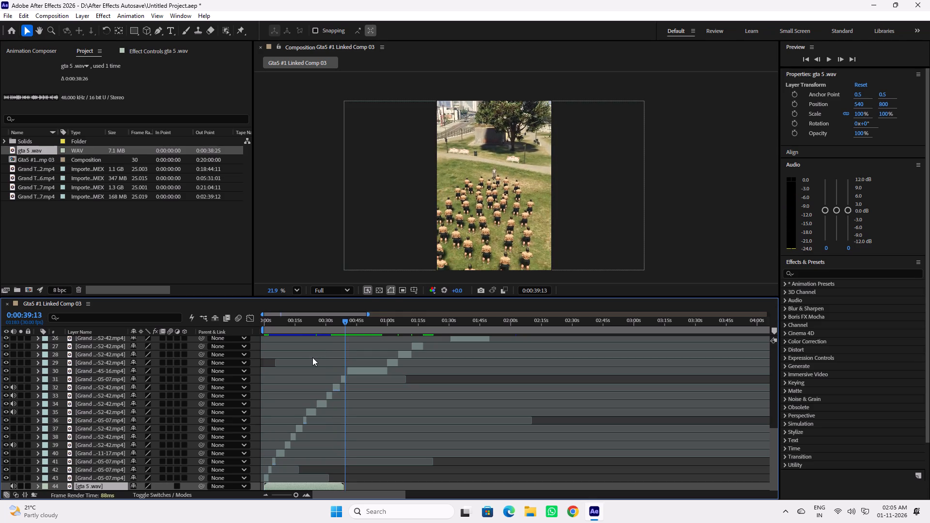
key(space)
key(space)
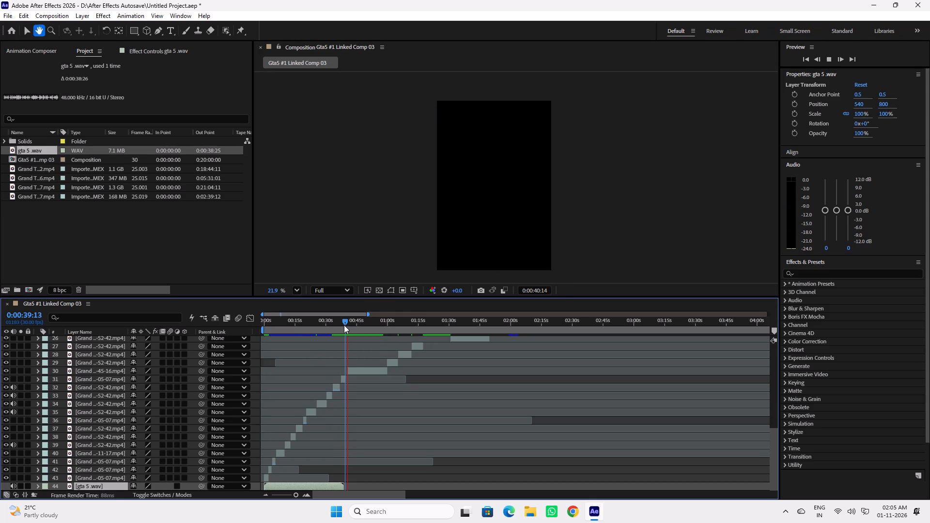
Extend the start of the layer 30 clip back to 0:00:39:28 so it meets the end of layer 31.
click(346, 323)
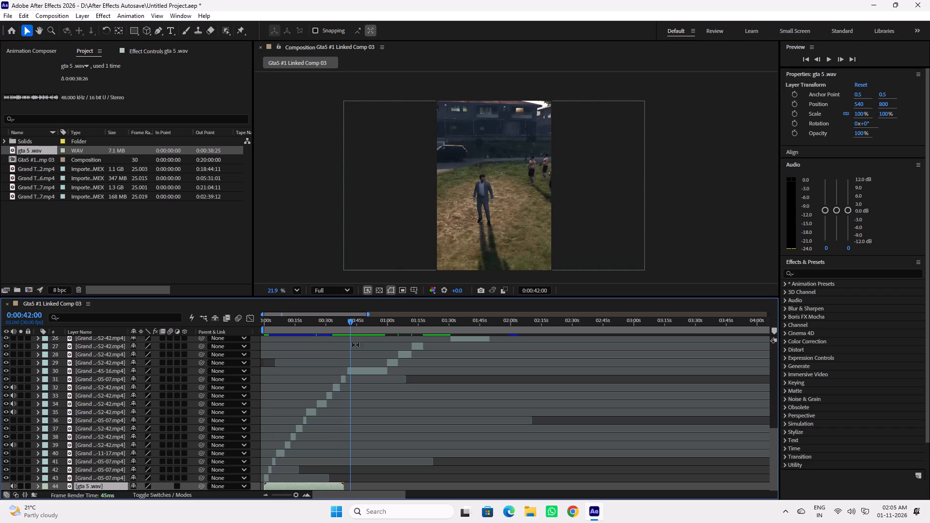
click(356, 371)
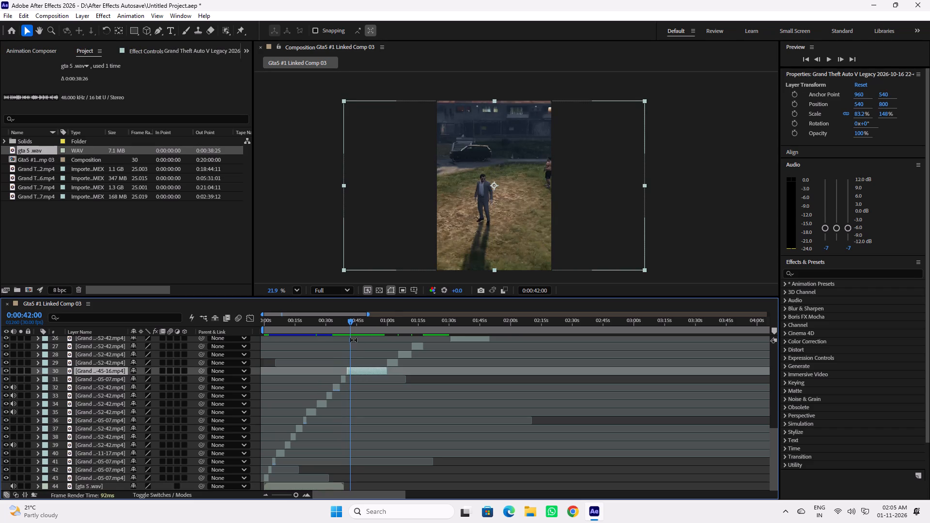
drag(349, 323, 346, 324)
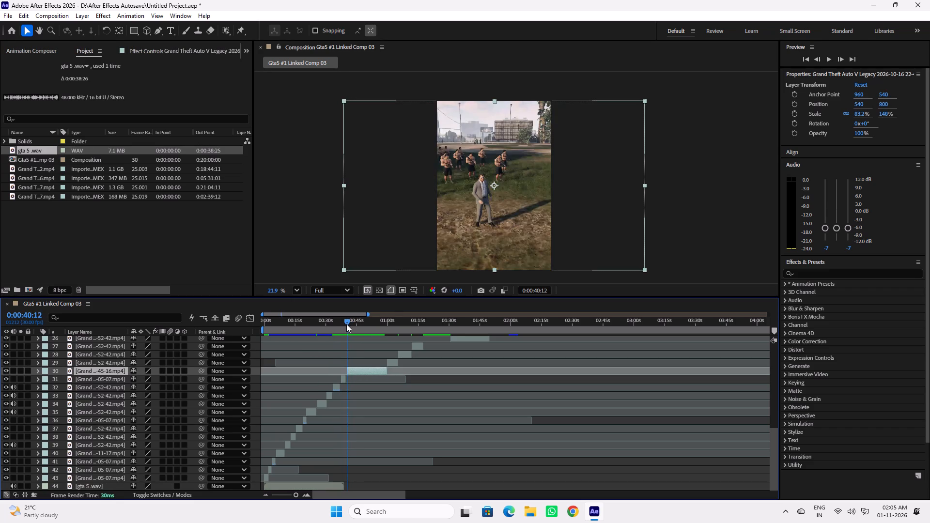
drag(346, 324, 343, 324)
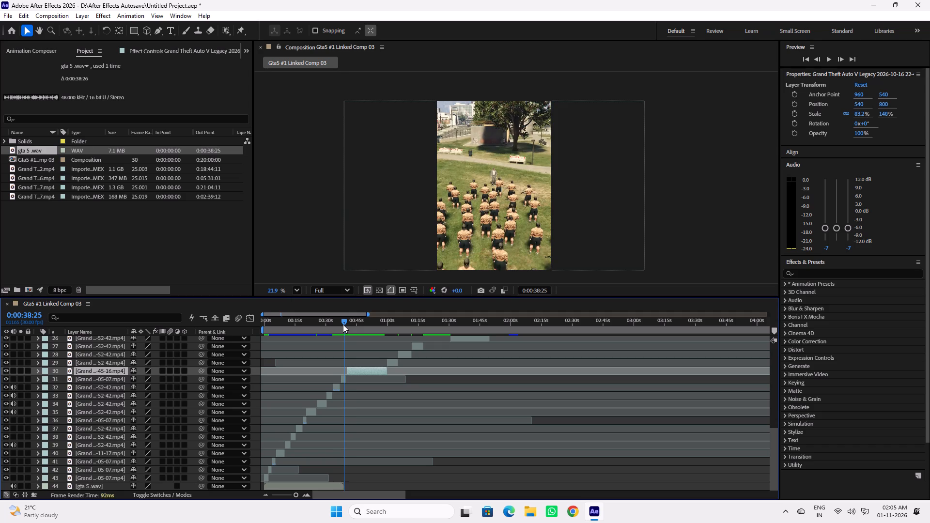
drag(343, 324, 344, 324)
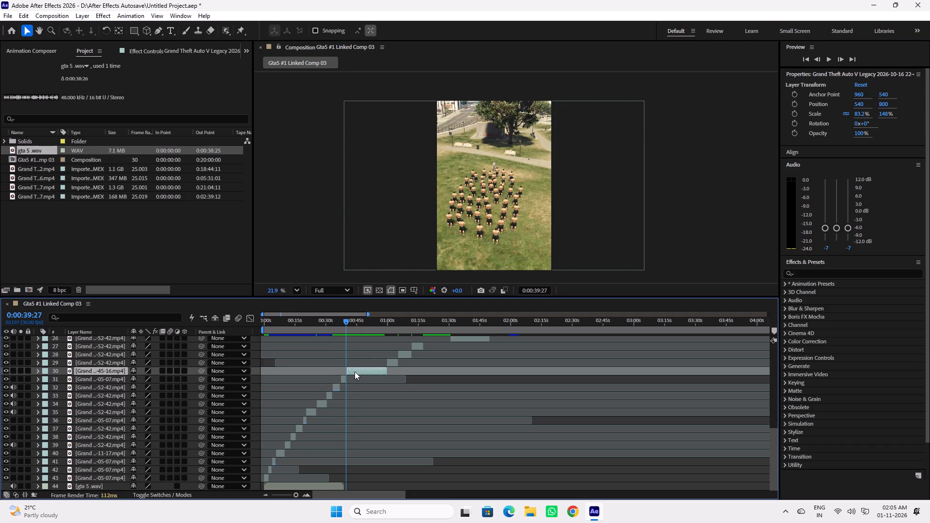
click(347, 369)
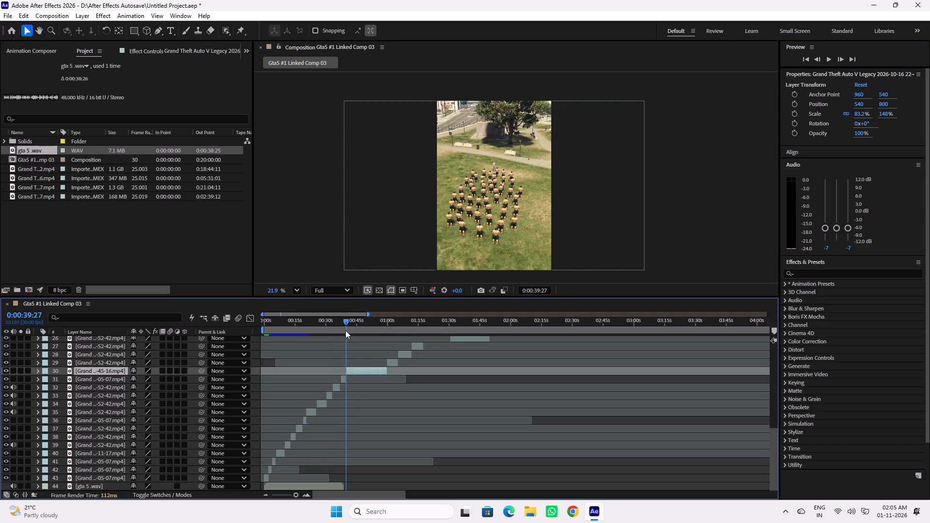
click(344, 323)
Save the project.
drag(295, 495, 300, 495)
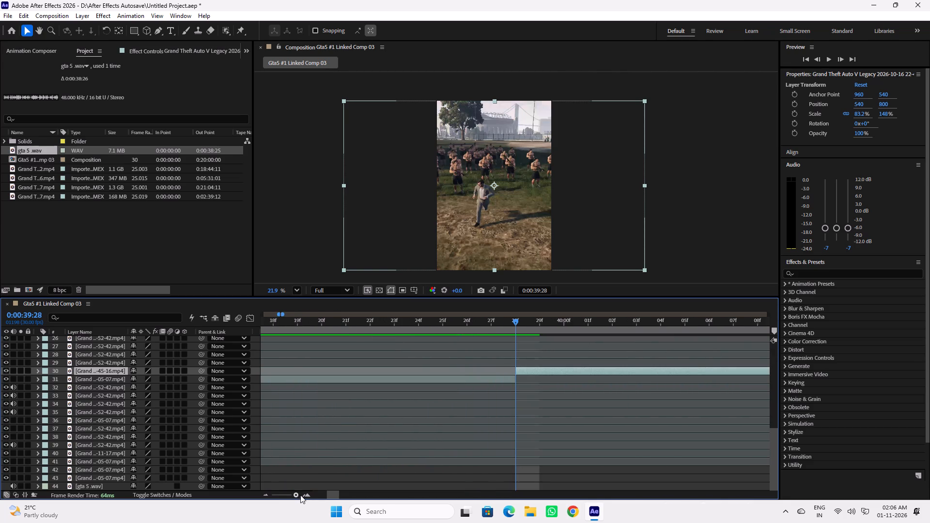
drag(300, 495, 301, 495)
click(296, 494)
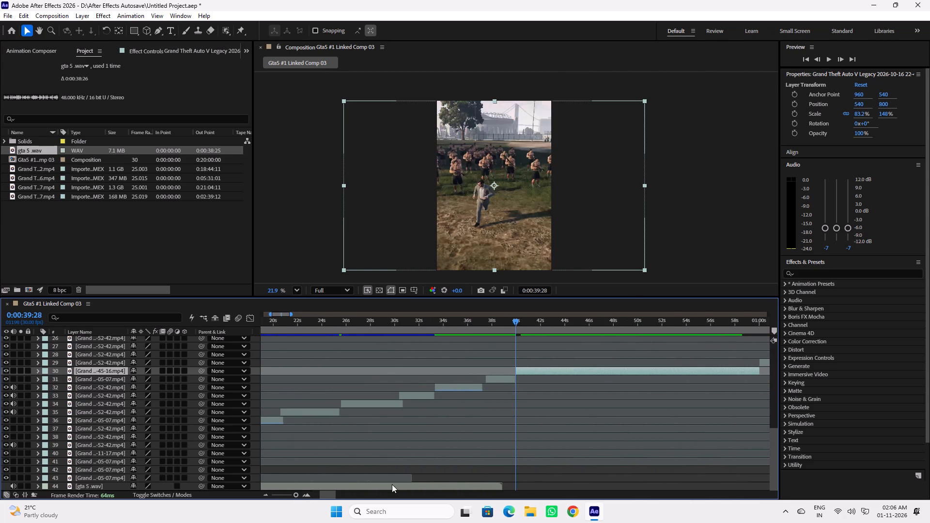
drag(331, 495, 333, 495)
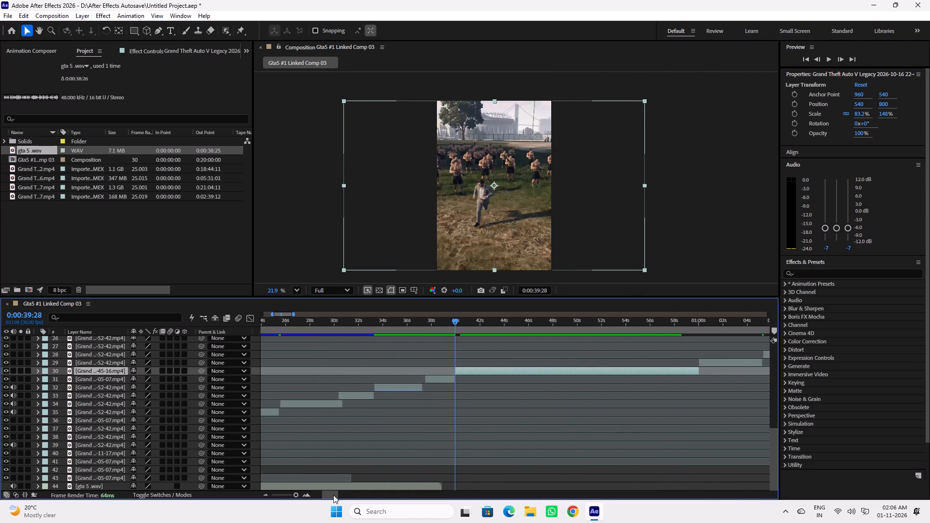
drag(333, 495, 336, 495)
key(ctrl+s)
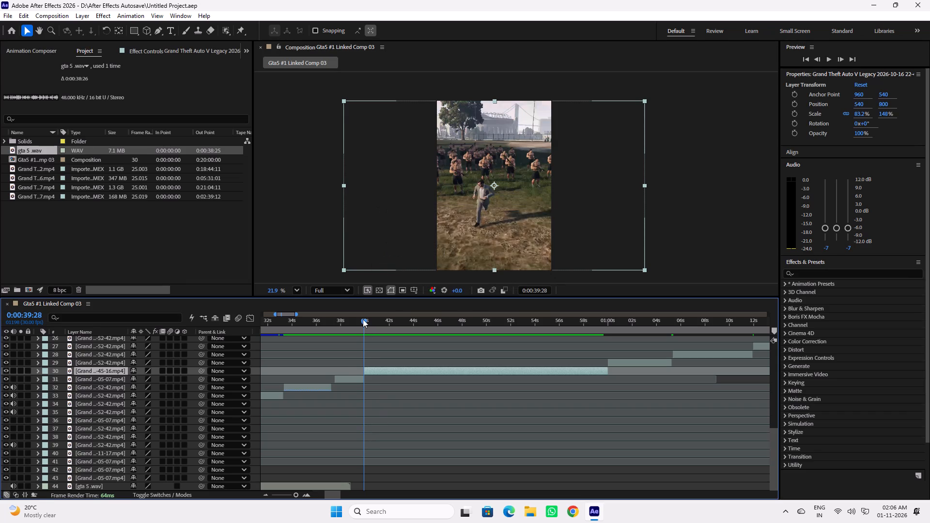
Move the layer 31 clip earlier and trim the end of the layer 32 clip so that the two clips meet.
drag(362, 319, 353, 323)
key(space)
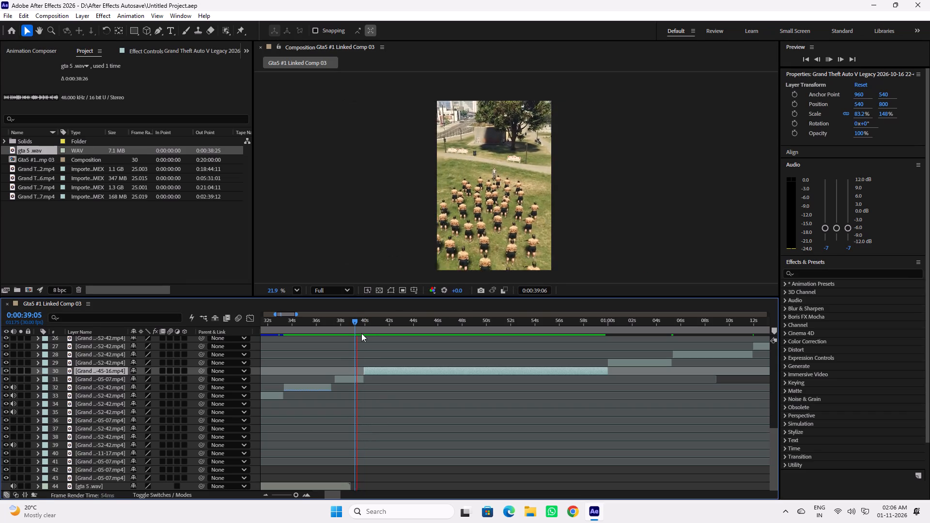
key(space)
drag(334, 323, 344, 326)
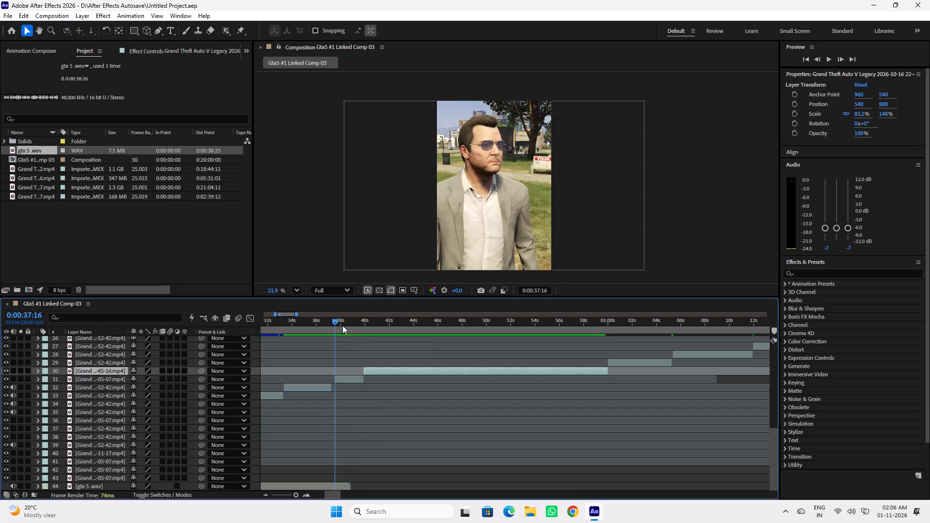
drag(344, 326, 355, 328)
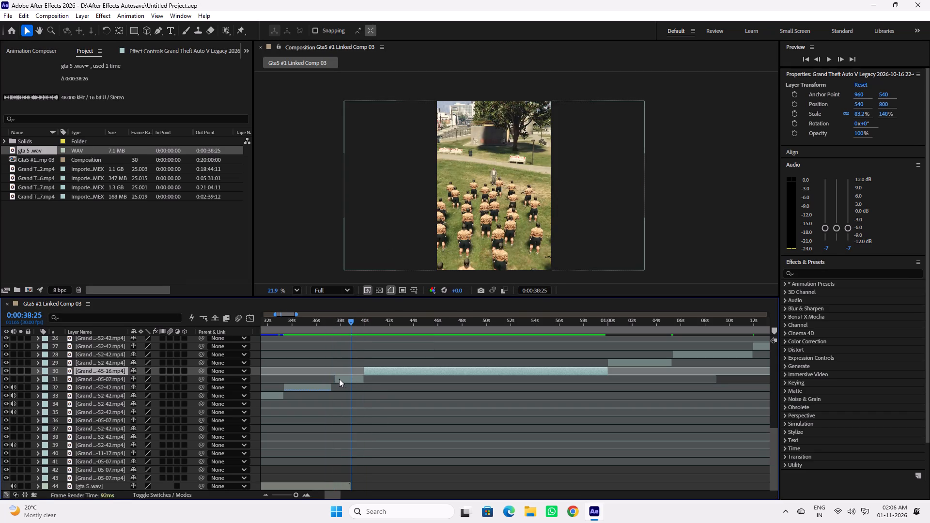
click(344, 379)
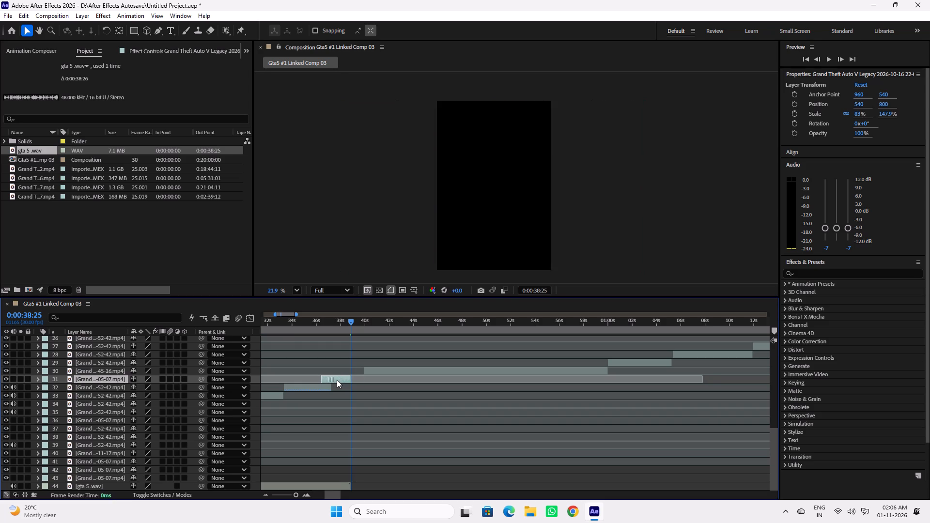
drag(332, 386, 331, 386)
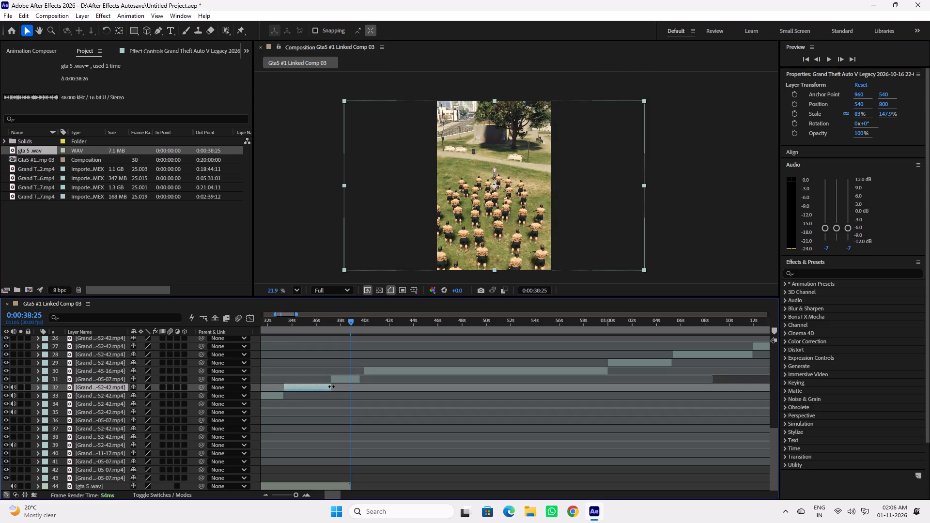
drag(331, 386, 326, 387)
Play the join between the layer 32 and layer 31 clips from 0:00:34:29 to past the end of the voice track.
drag(335, 321, 334, 322)
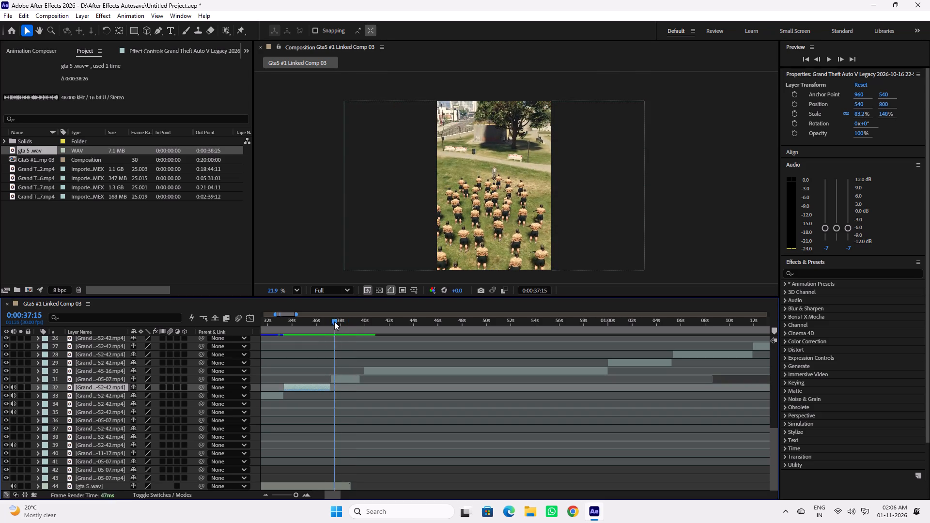
drag(334, 322, 304, 325)
key(space)
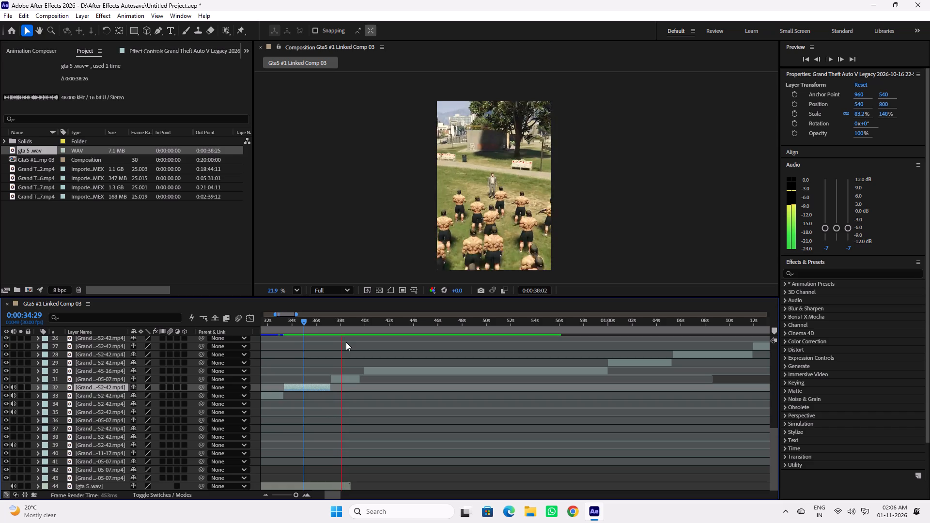
key(space)
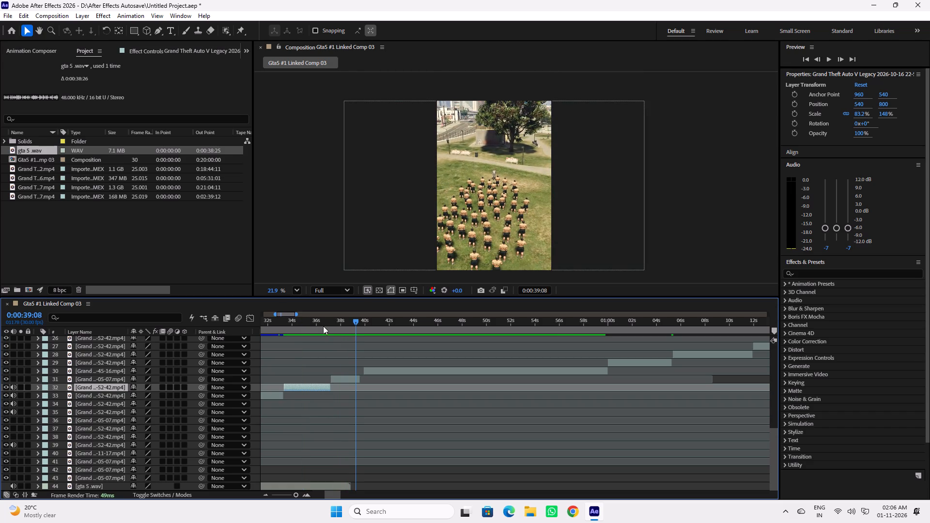
drag(319, 324, 324, 325)
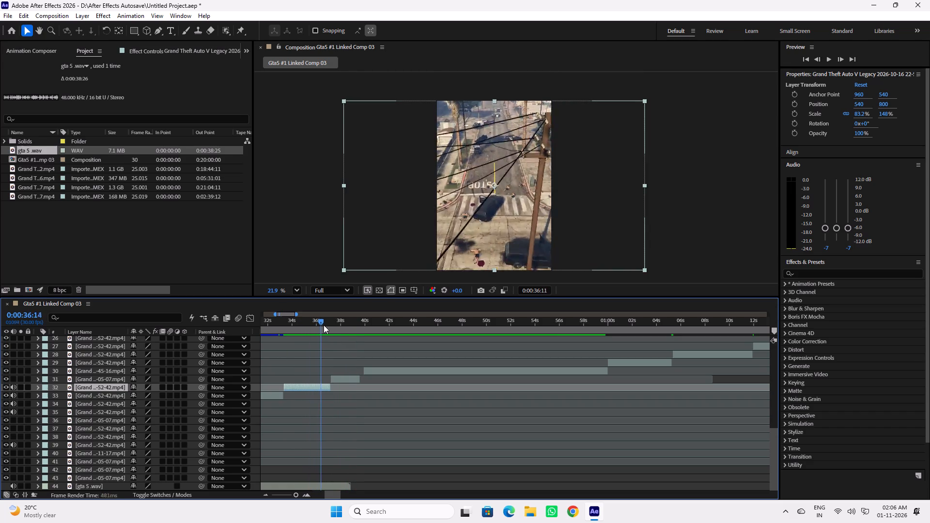
drag(324, 325, 340, 327)
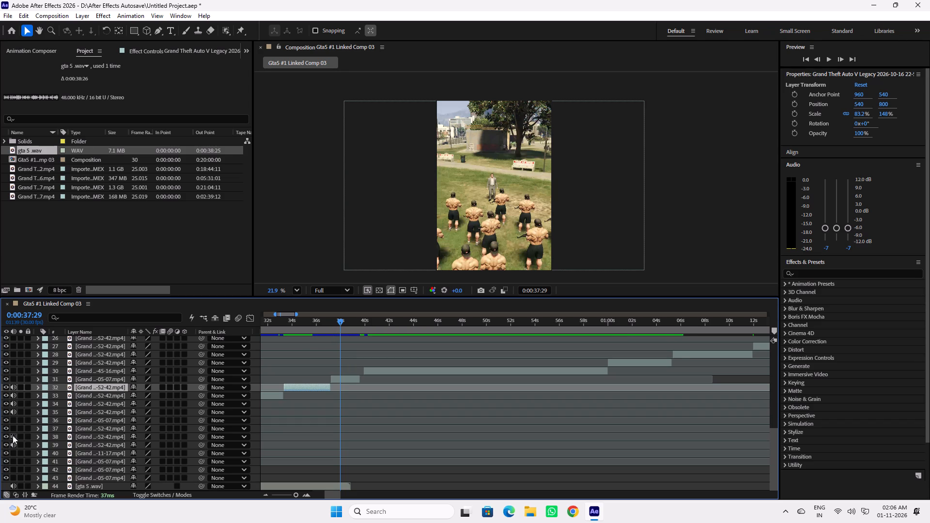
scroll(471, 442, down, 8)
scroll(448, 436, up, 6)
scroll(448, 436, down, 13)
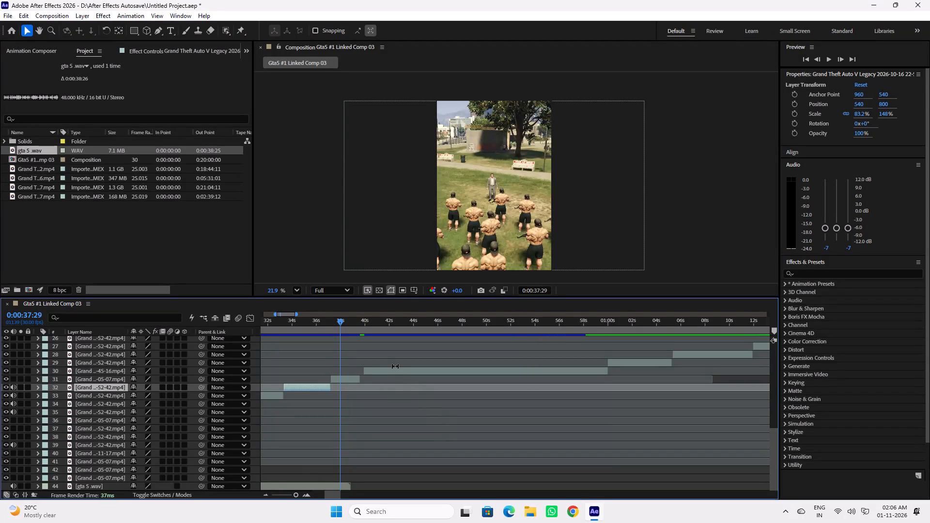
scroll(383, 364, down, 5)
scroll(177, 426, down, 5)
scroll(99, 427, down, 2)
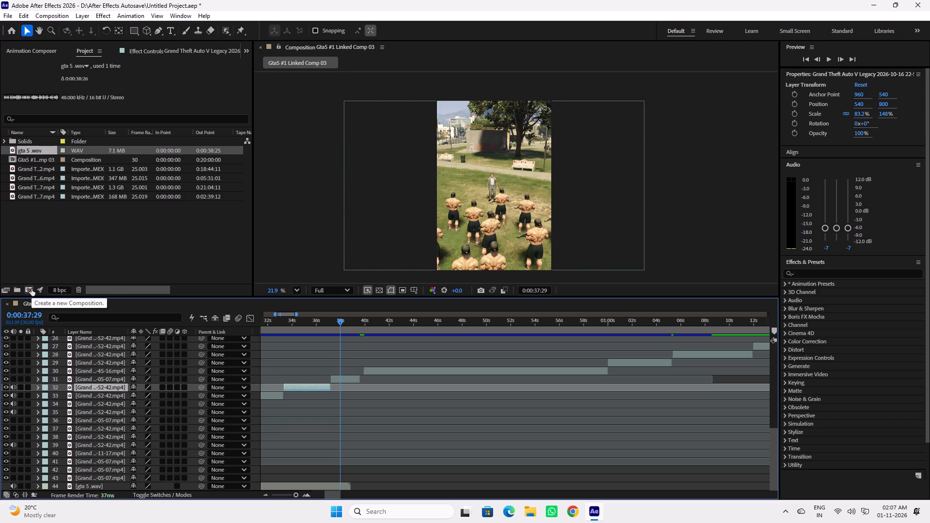
Play the composition from the start to past the end of the voice track, and replay the ending from 0:00:37:11.
drag(334, 495, 333, 495)
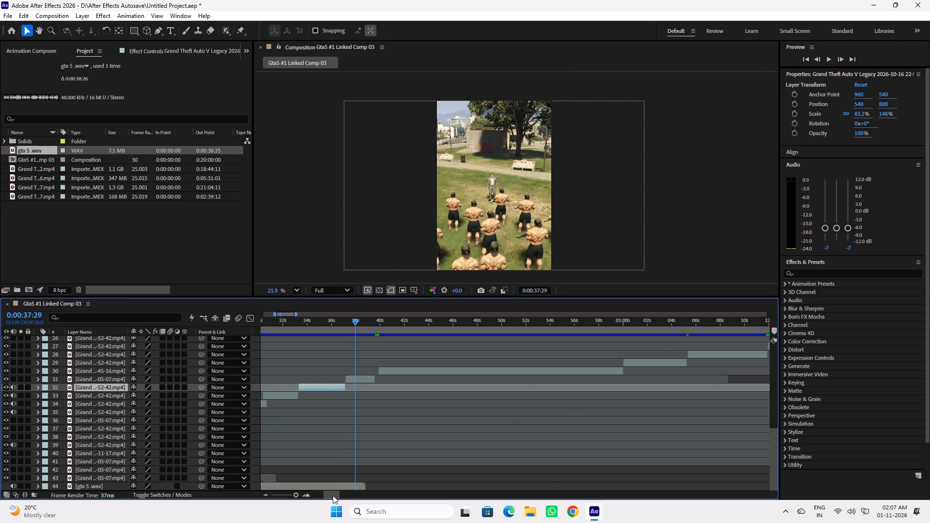
drag(333, 495, 311, 495)
scroll(283, 397, down, 4)
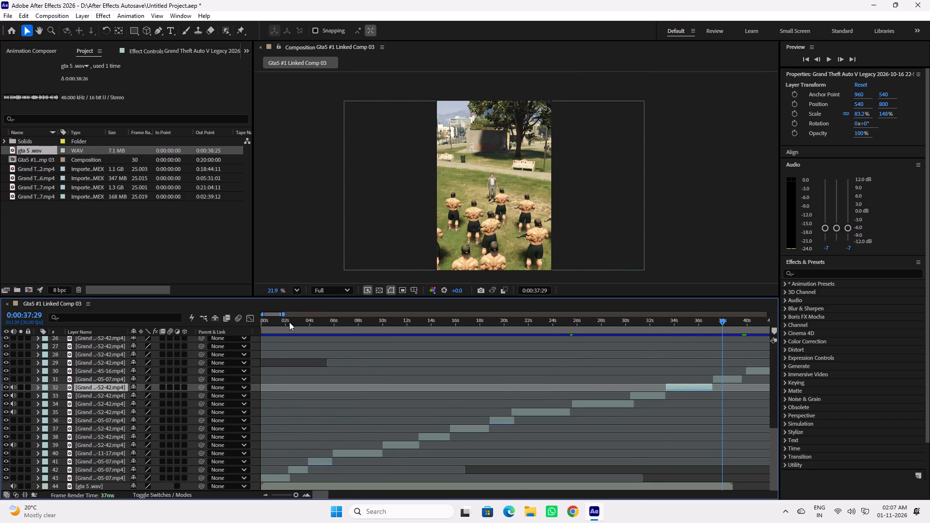
drag(291, 321, 253, 327)
key(space)
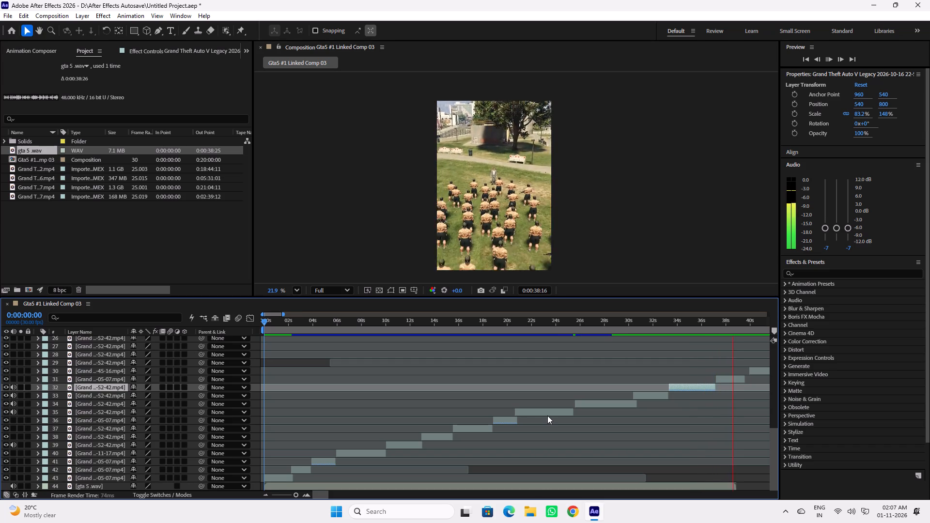
key(space)
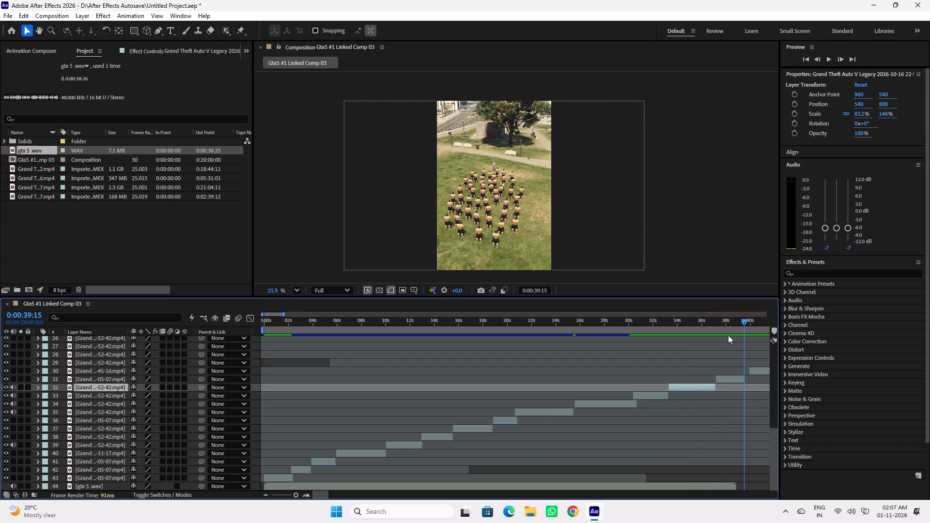
drag(727, 324, 718, 324)
key(space)
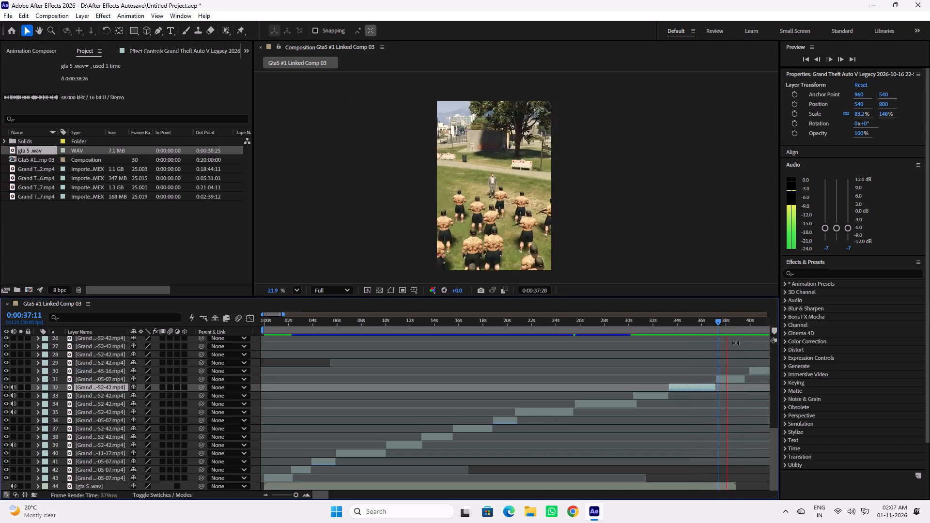
key(space)
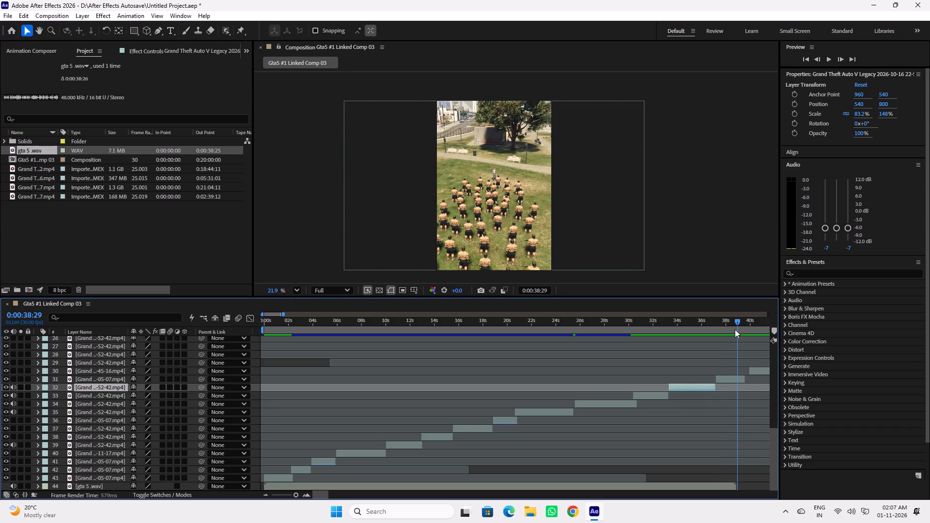
Trim the end of the layer 31 clip to 0:00:38:25, where the gta 5 .wav track ends.
click(736, 323)
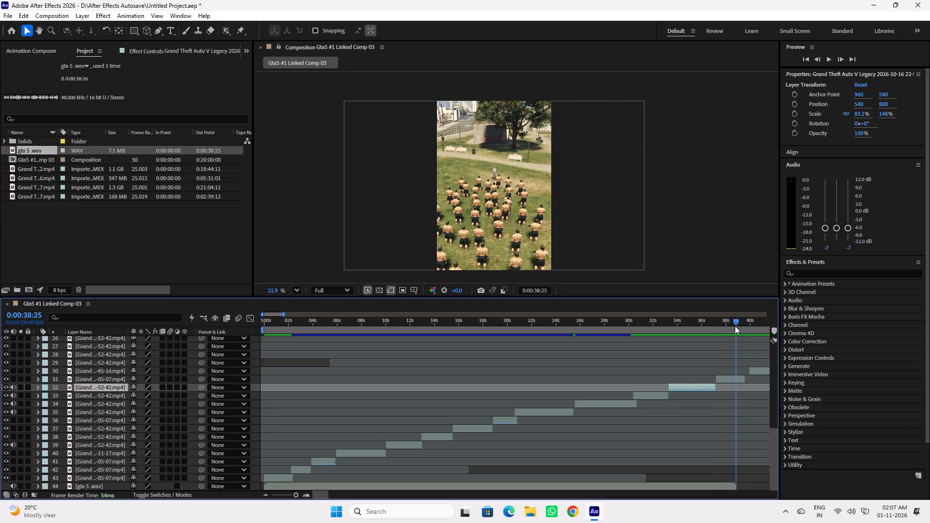
click(738, 381)
drag(746, 379, 741, 379)
Move the layer 30 clip earlier so it starts where the layer 31 clip ends, at the end of the voice track.
click(761, 370)
drag(762, 370, 755, 370)
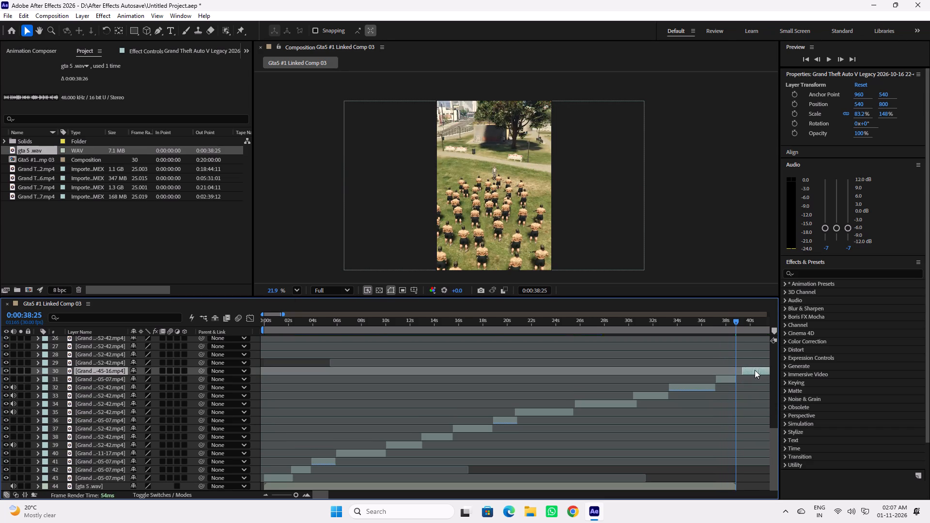
drag(755, 370, 751, 371)
click(739, 323)
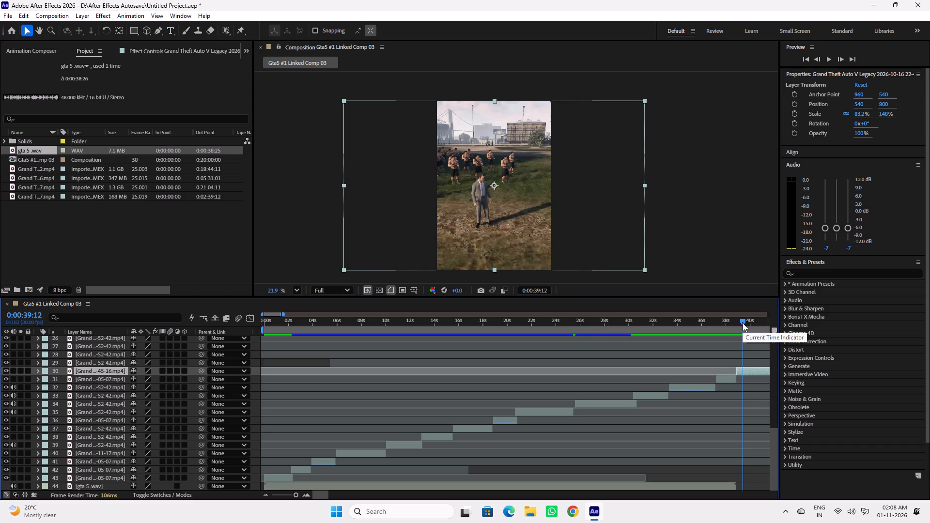
Save the project.
key(ctrl+s)
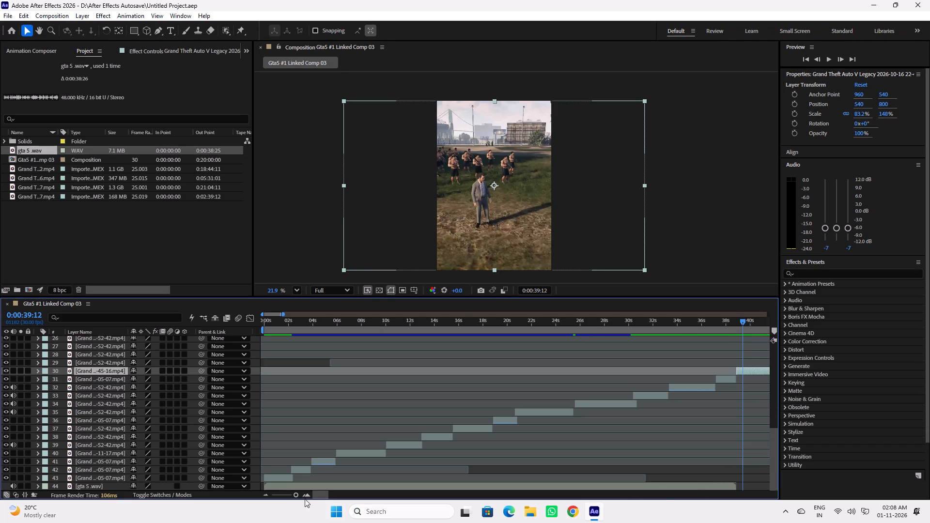
Play the composition from the end of the voice track through the layer 30 clip to about 0:01:02.
drag(321, 496, 326, 496)
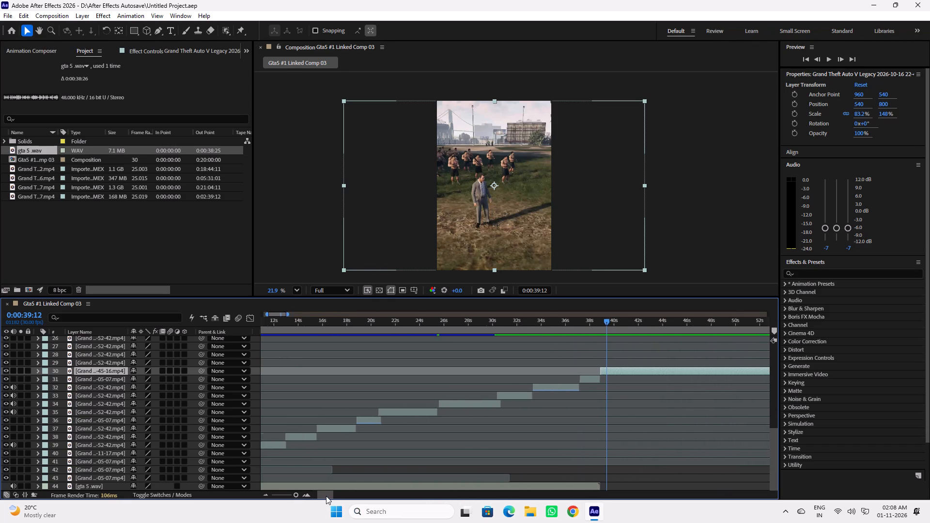
drag(326, 496, 332, 497)
drag(295, 495, 294, 495)
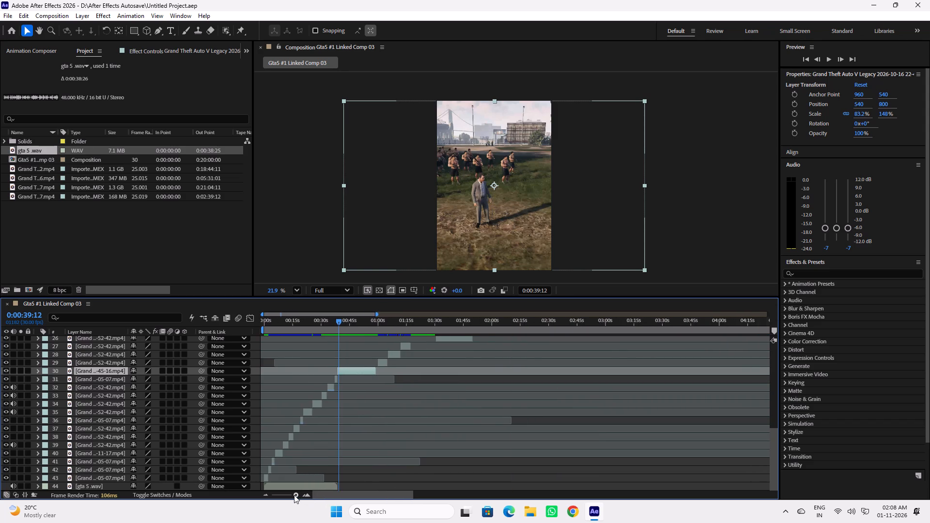
drag(294, 495, 299, 495)
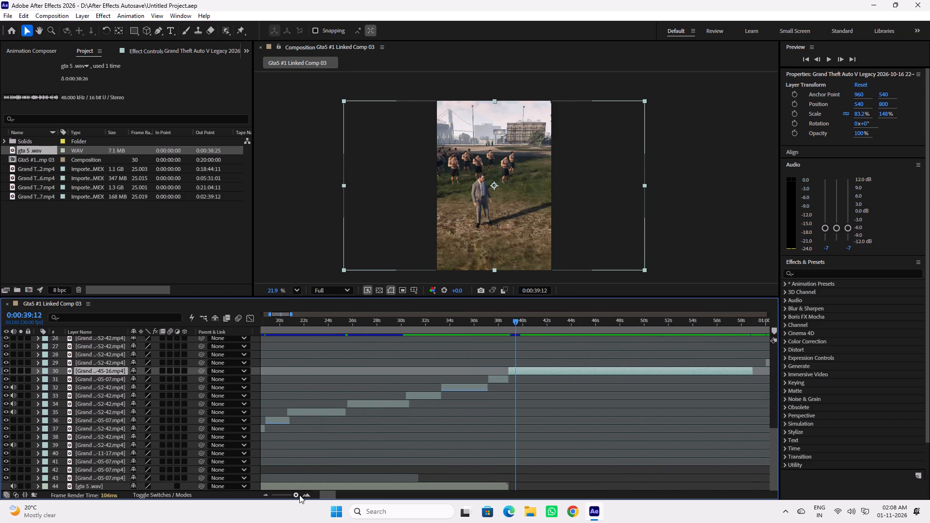
drag(299, 495, 300, 495)
click(296, 495)
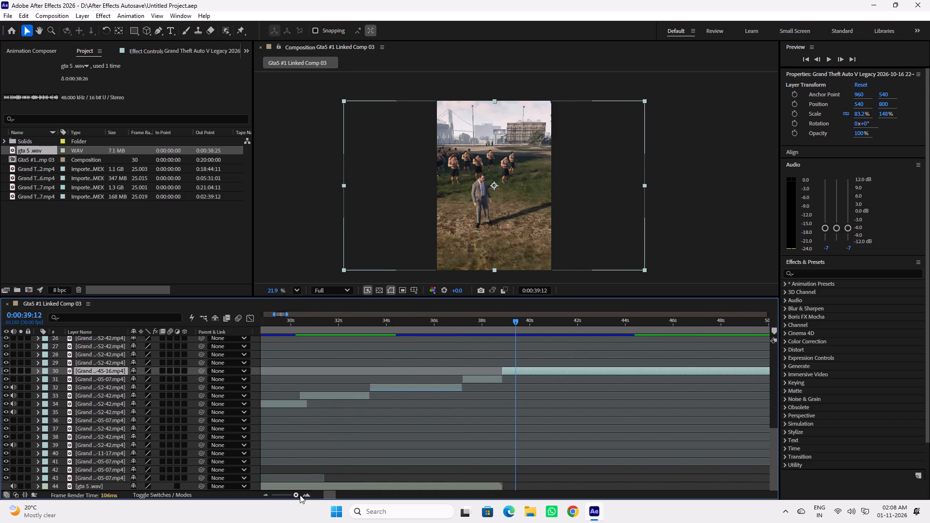
click(333, 496)
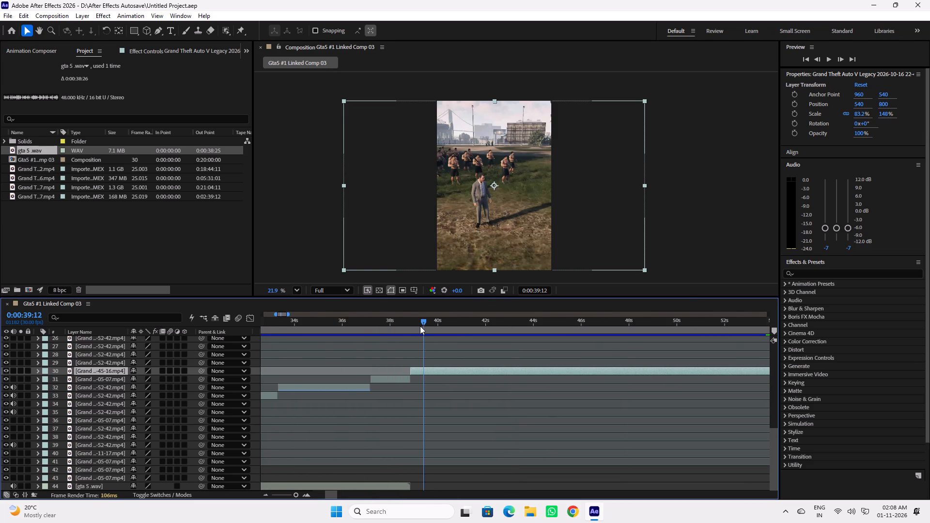
drag(414, 321, 407, 320)
key(space)
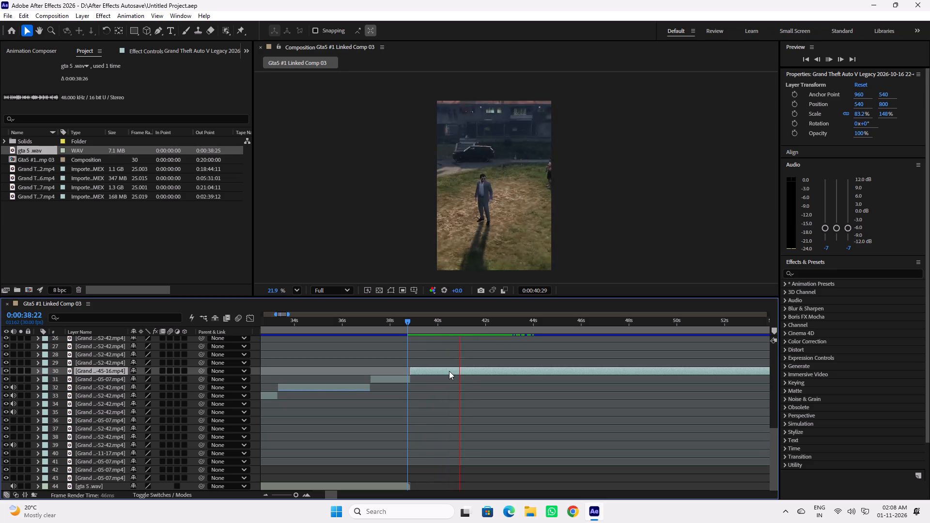
key(space)
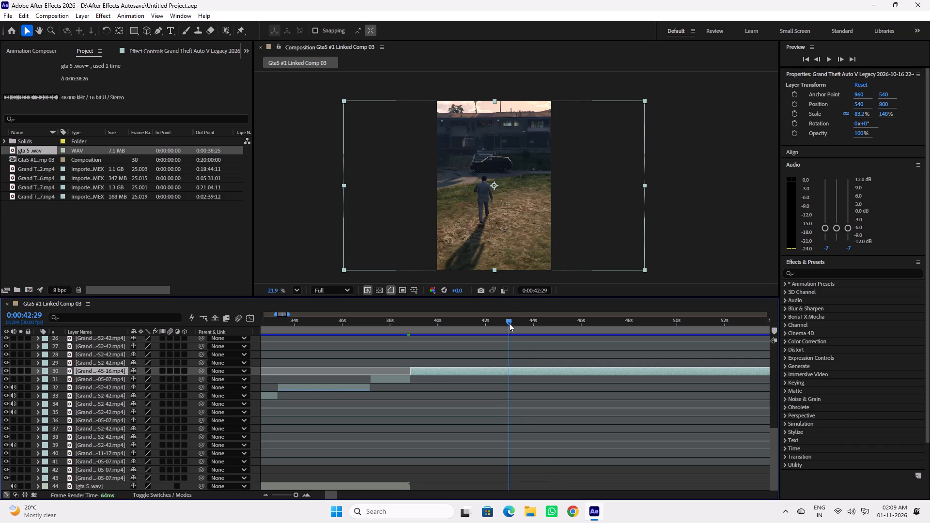
drag(495, 324, 413, 325)
key(space)
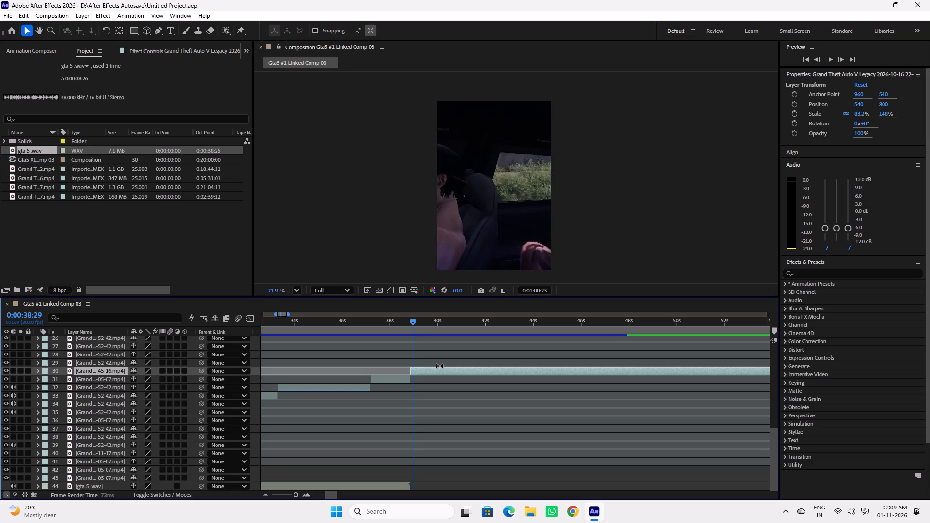
key(space)
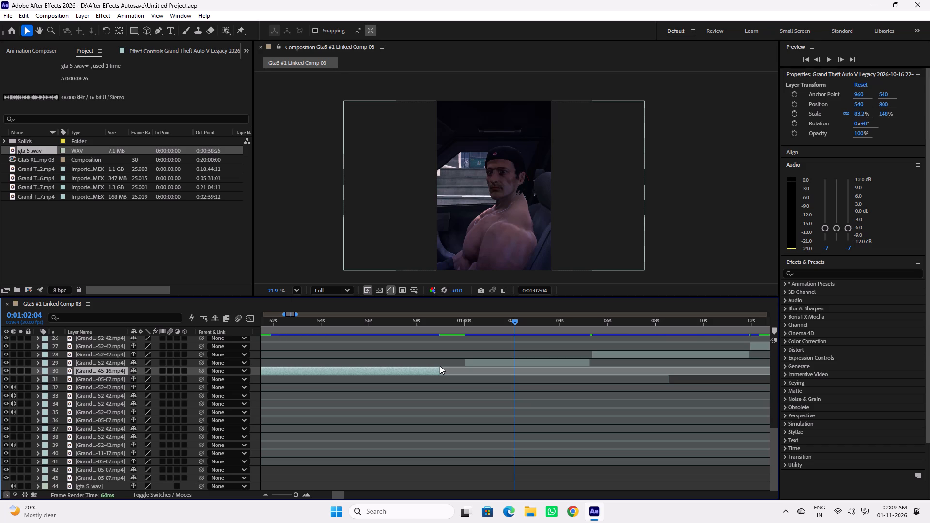
Save the project again.
key(ctrl+s)
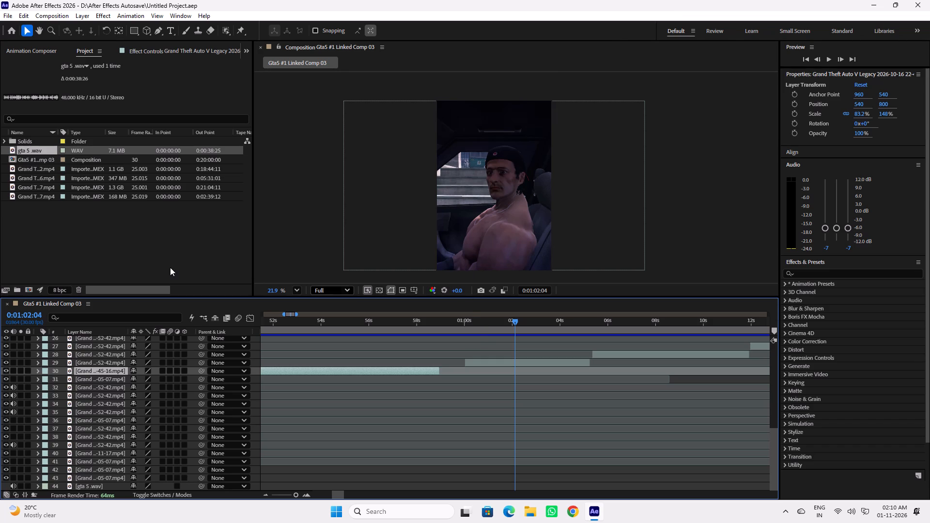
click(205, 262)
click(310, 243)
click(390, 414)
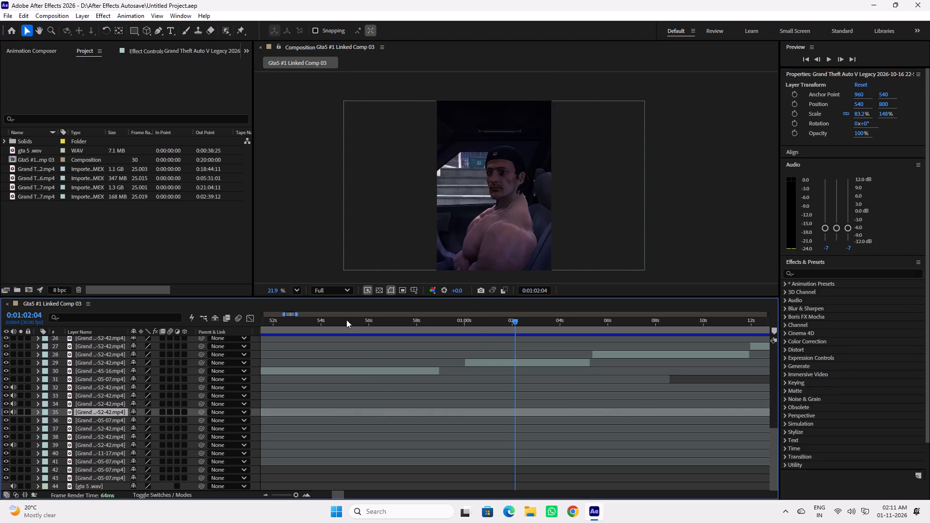
Play the composition from the start, through the first cut, to about 0:00:03.
drag(344, 320, 259, 326)
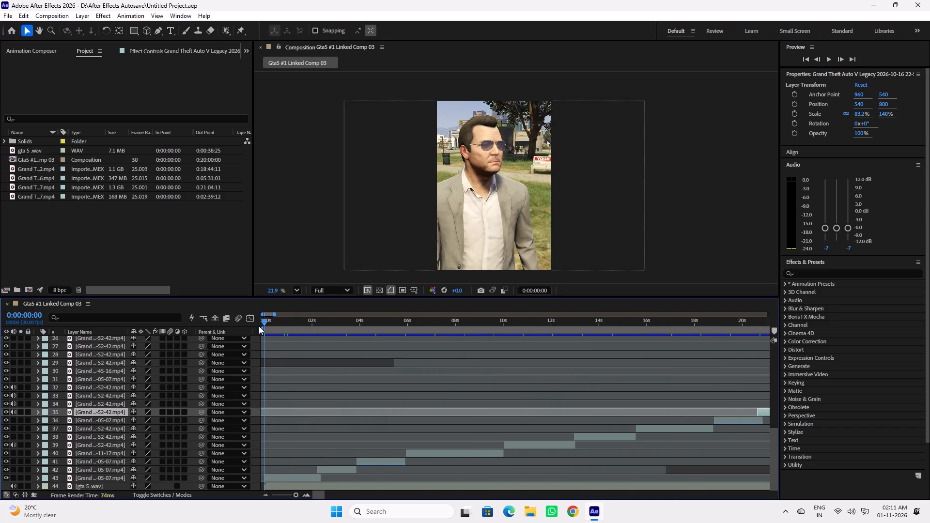
drag(278, 323, 259, 323)
key(space)
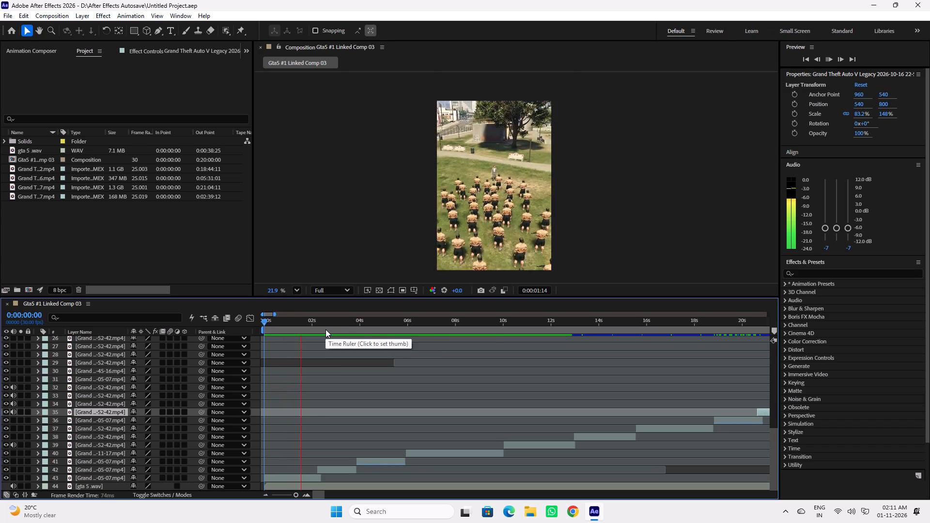
key(space)
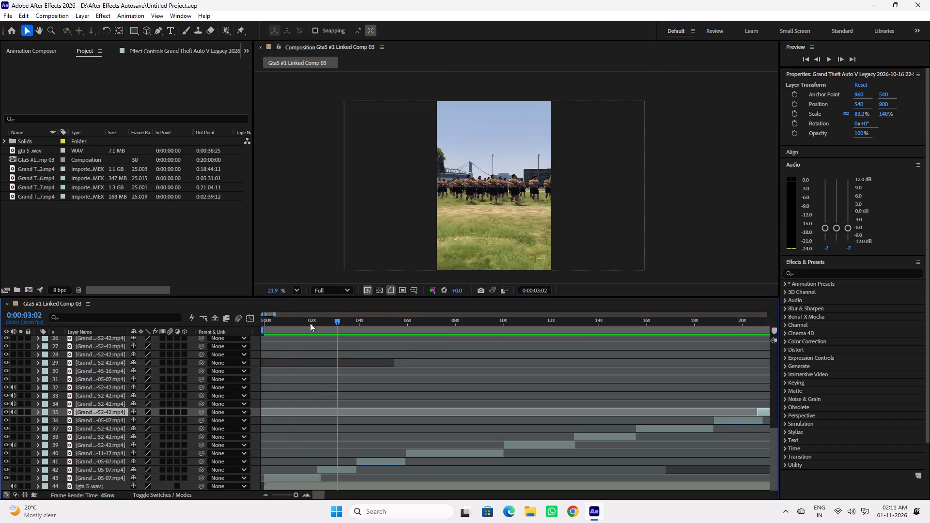
Move the current time to 0:00:02:07, near the cut between the layer 43 and layer 42 clips.
click(314, 322)
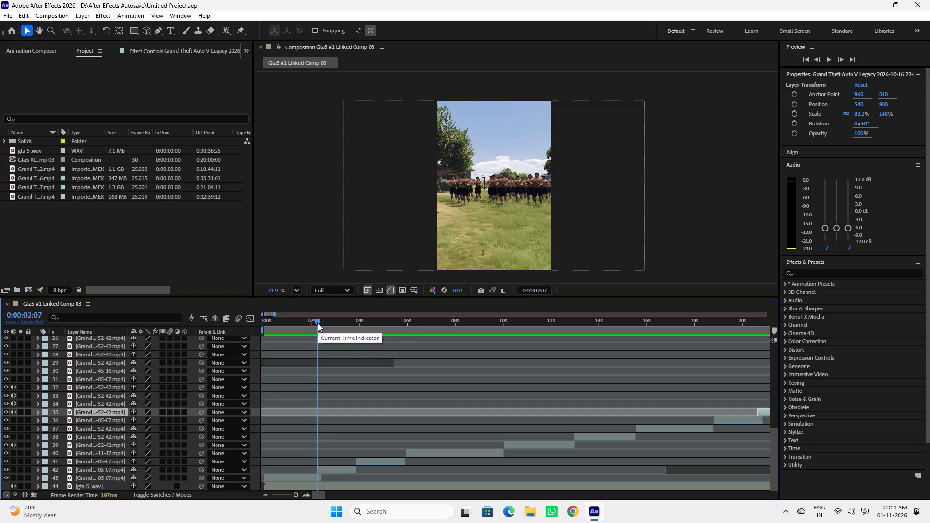
click(176, 17)
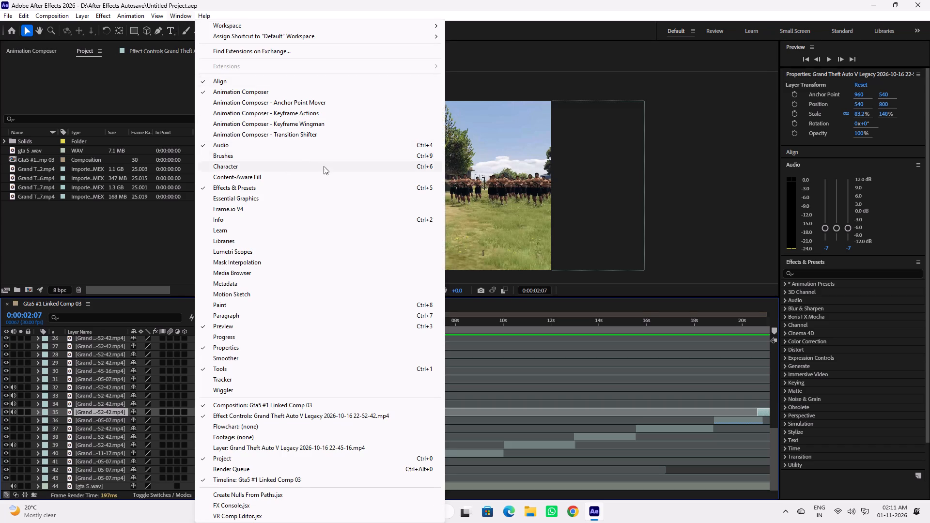
click(127, 88)
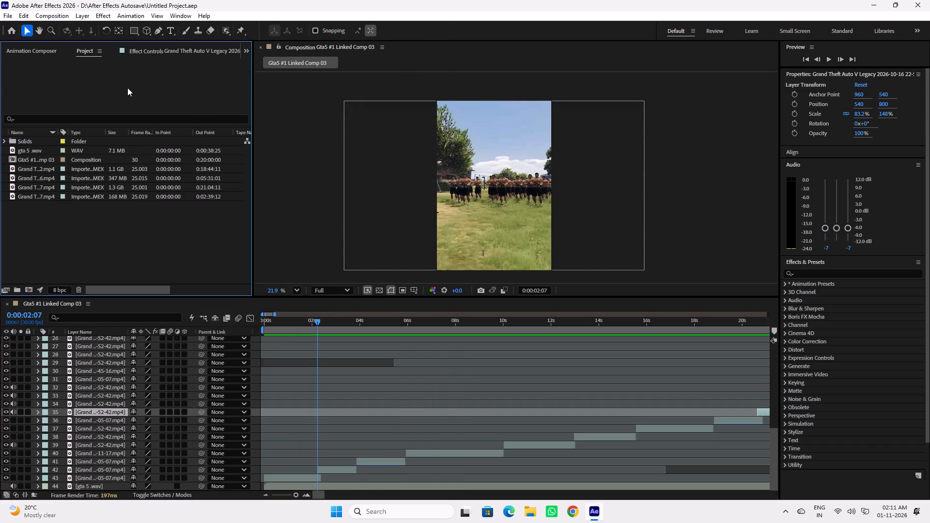
Examine the Animation Composer library categories and the previews of its 2D Special Effects presets, from Electric to Splatter.
click(37, 51)
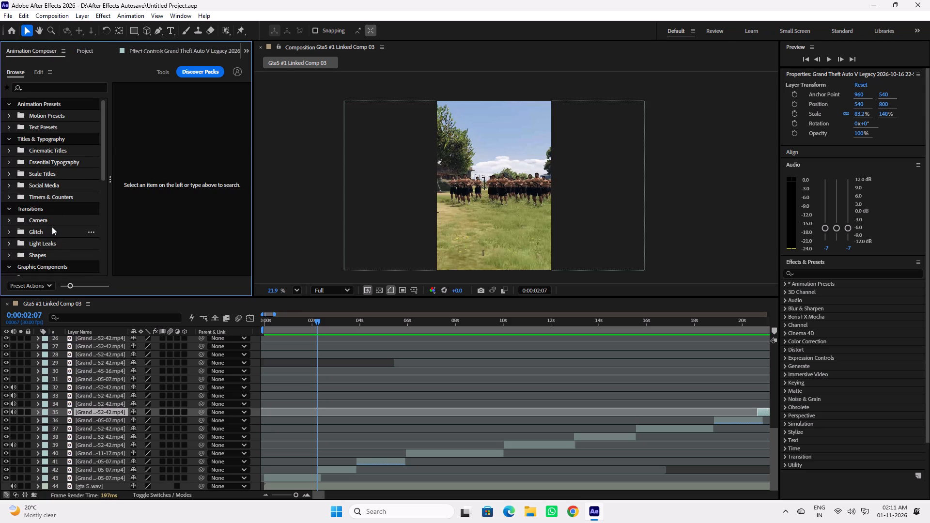
scroll(46, 231, down, 1)
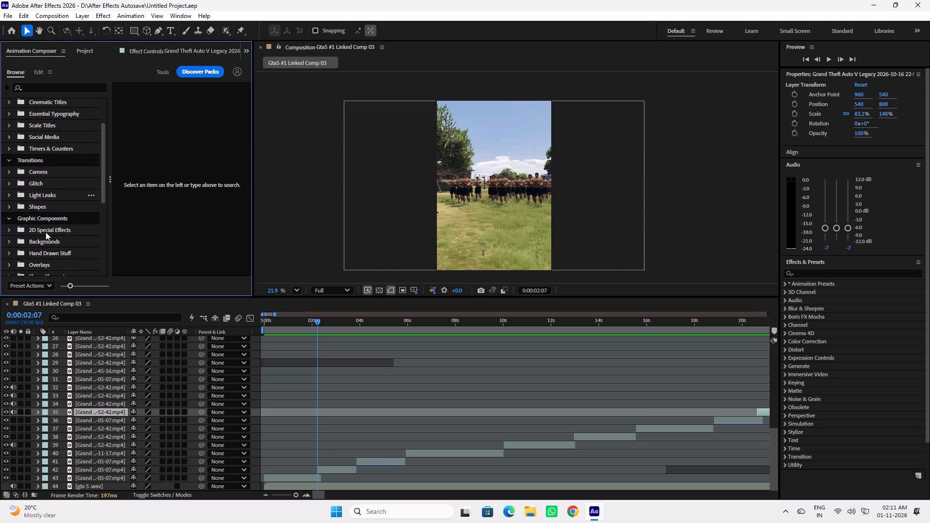
scroll(49, 221, down, 1)
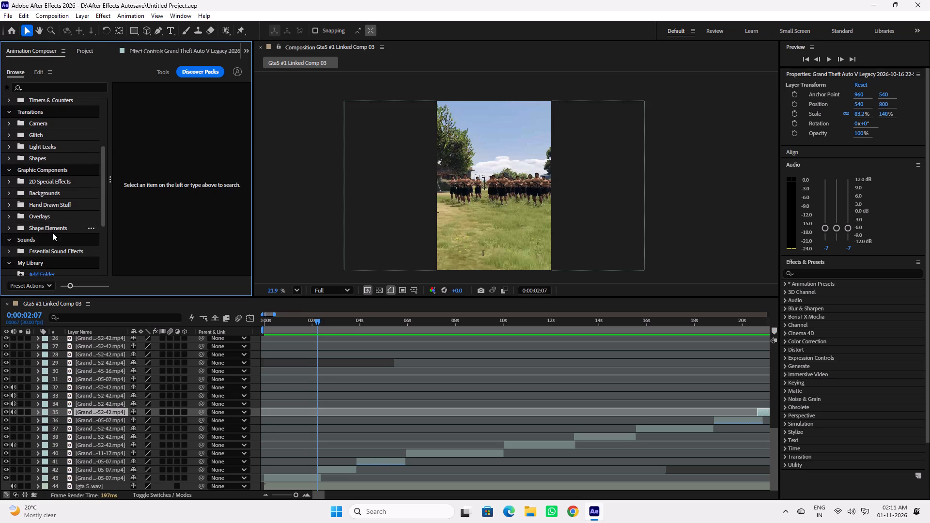
scroll(52, 234, down, 1)
scroll(52, 235, up, 2)
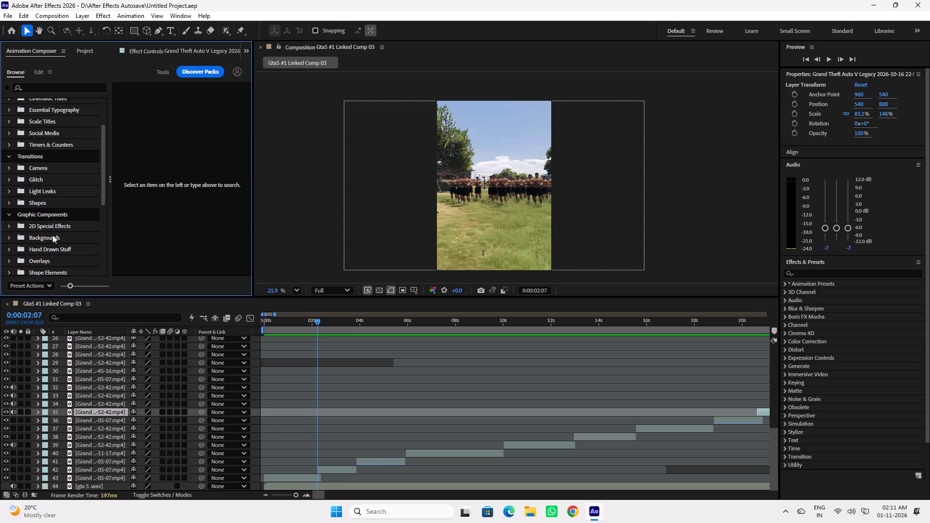
scroll(52, 235, up, 2)
scroll(52, 235, down, 2)
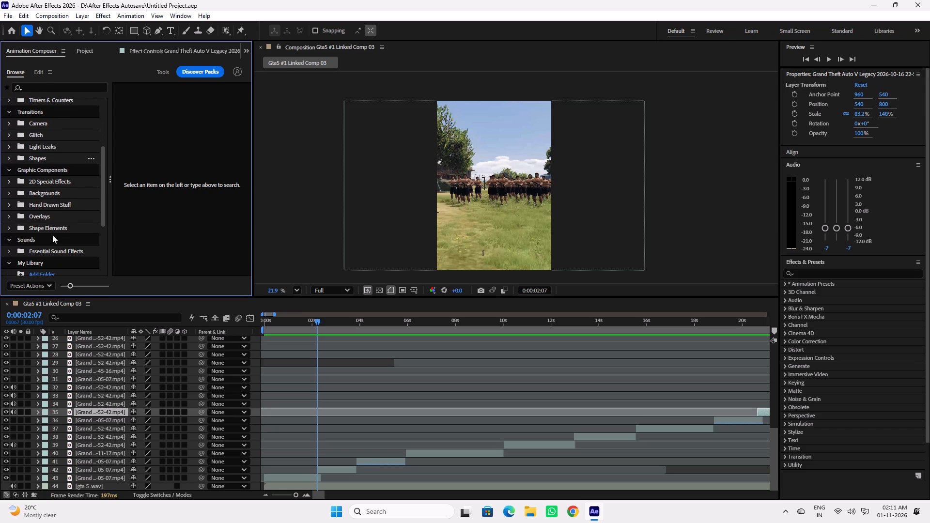
click(54, 184)
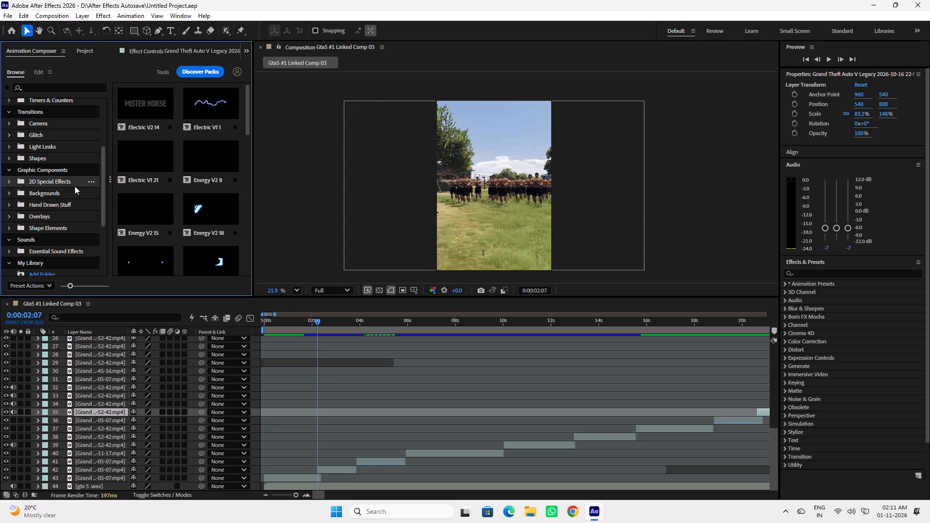
click(154, 99)
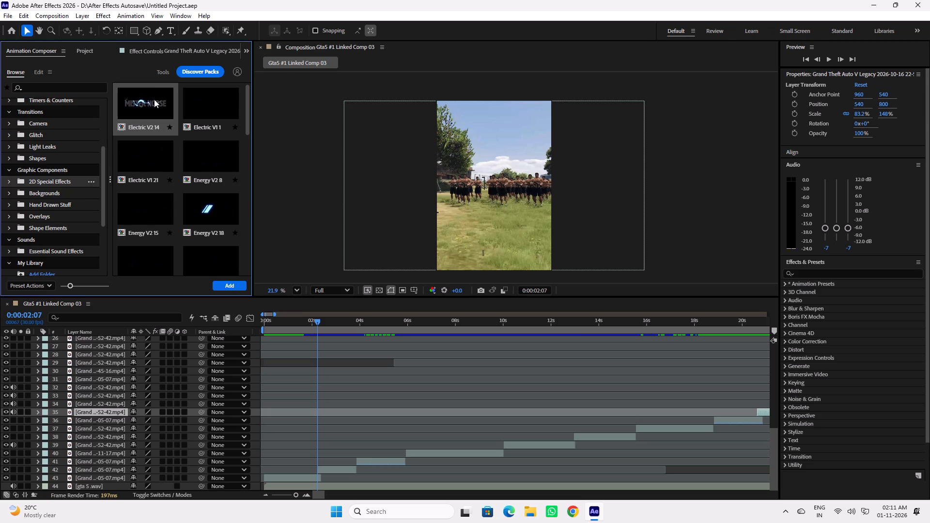
scroll(155, 158, down, 2)
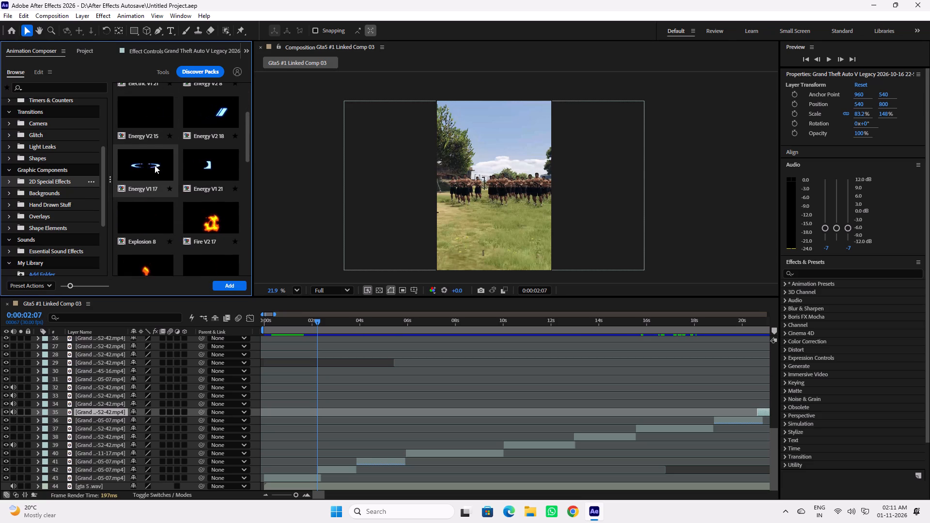
scroll(155, 166, down, 3)
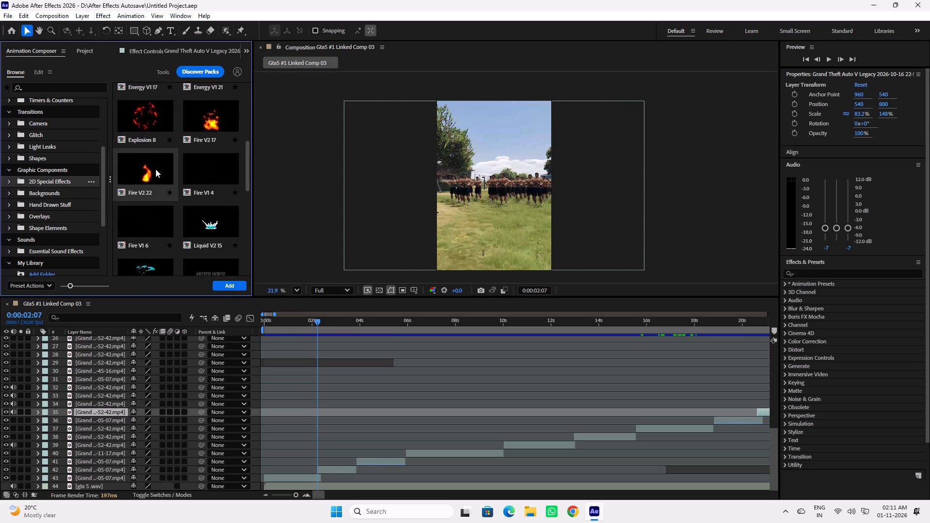
scroll(155, 169, down, 1)
scroll(156, 169, up, 1)
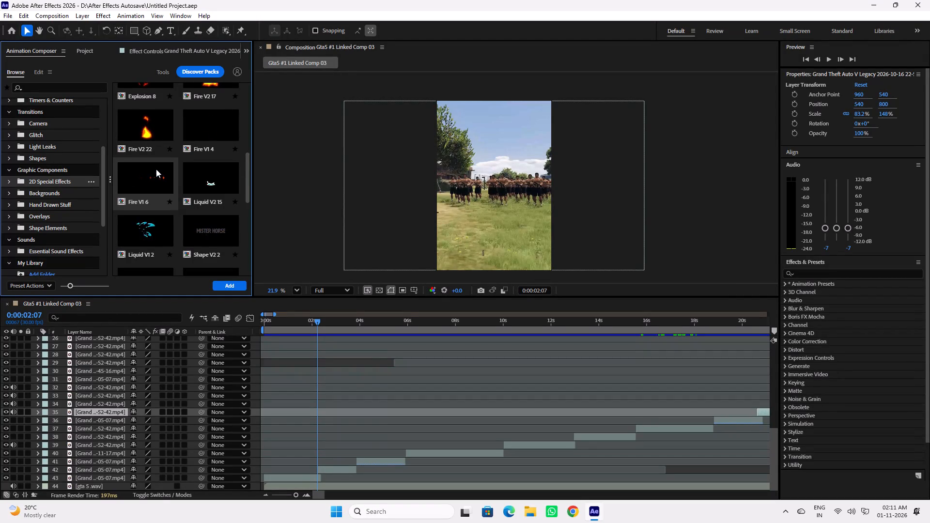
scroll(156, 169, down, 2)
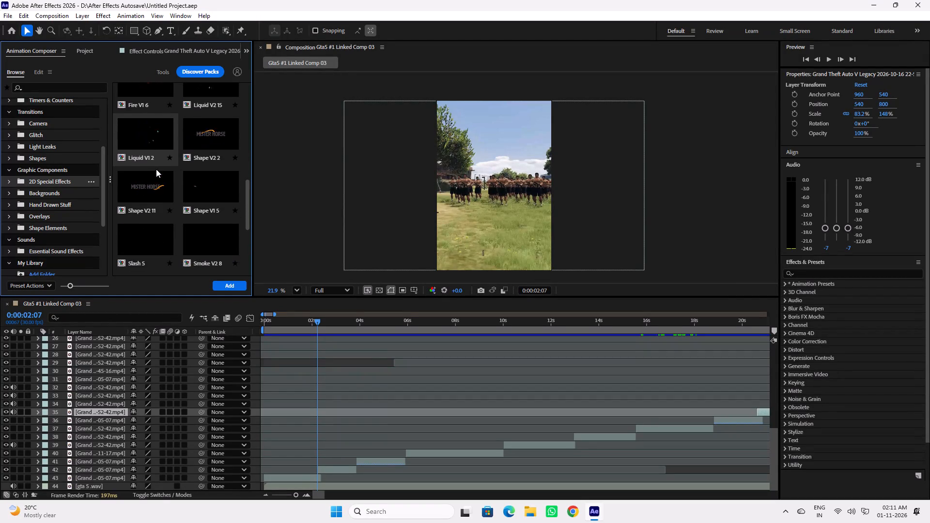
scroll(156, 169, down, 1)
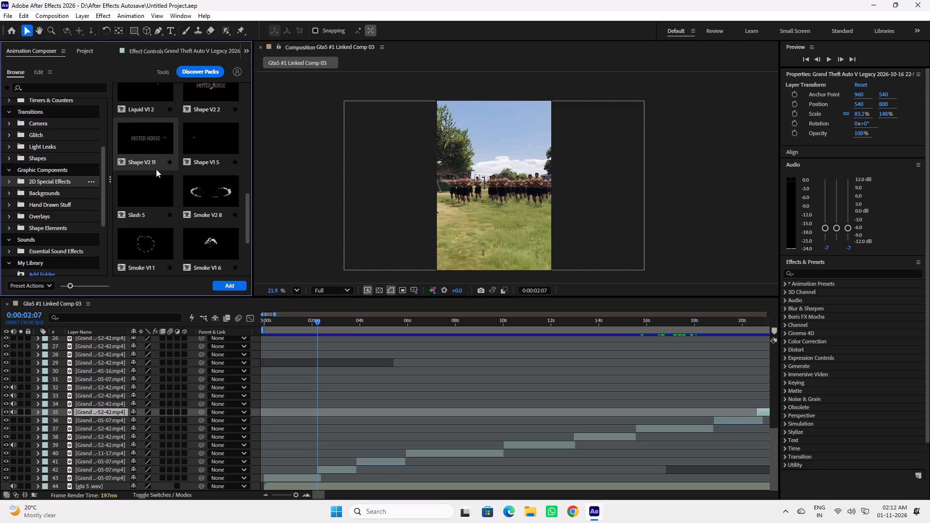
scroll(156, 169, down, 2)
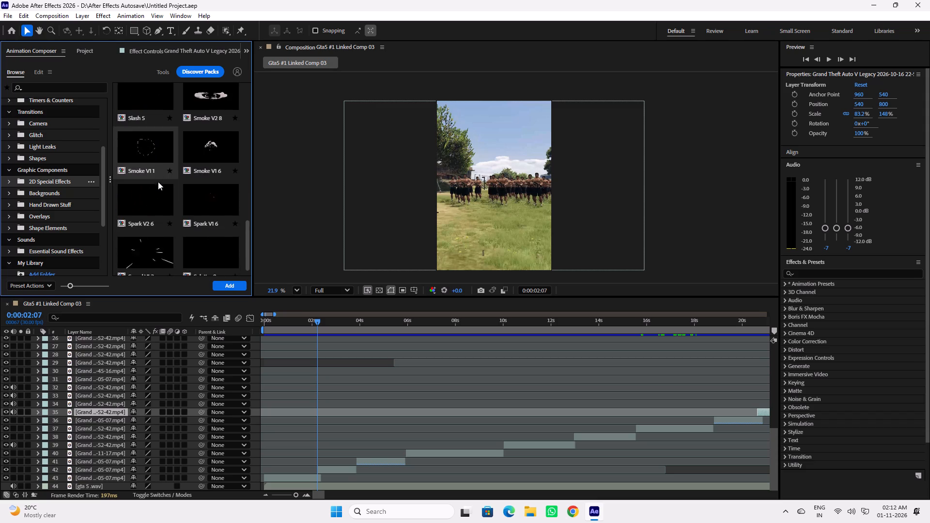
scroll(160, 203, down, 2)
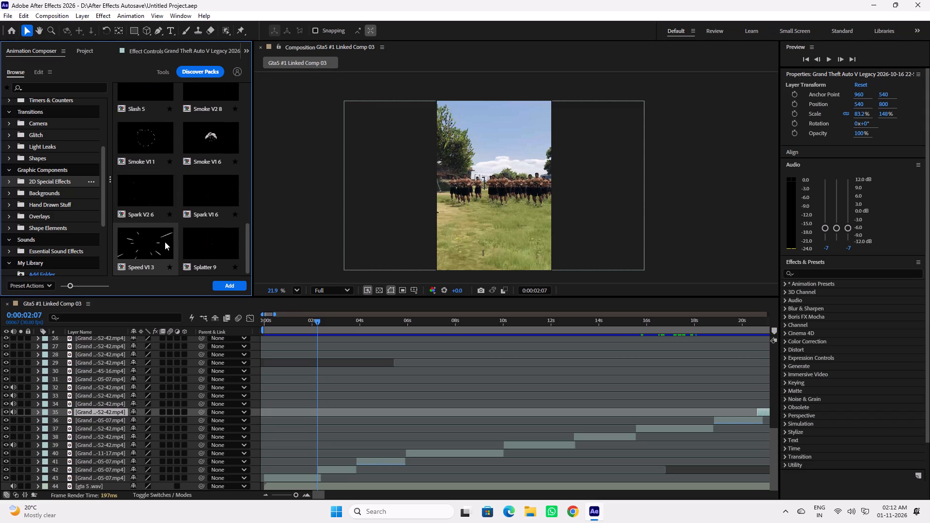
scroll(214, 246, up, 6)
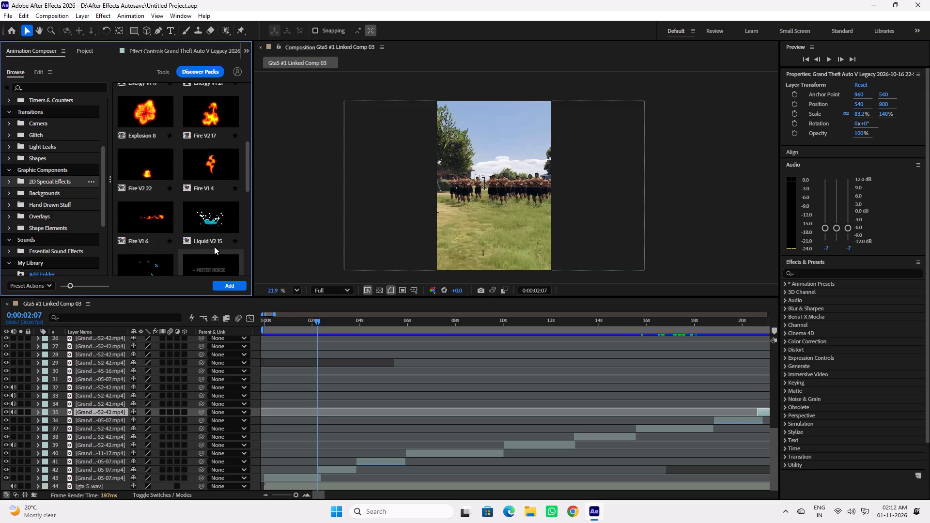
scroll(214, 246, up, 8)
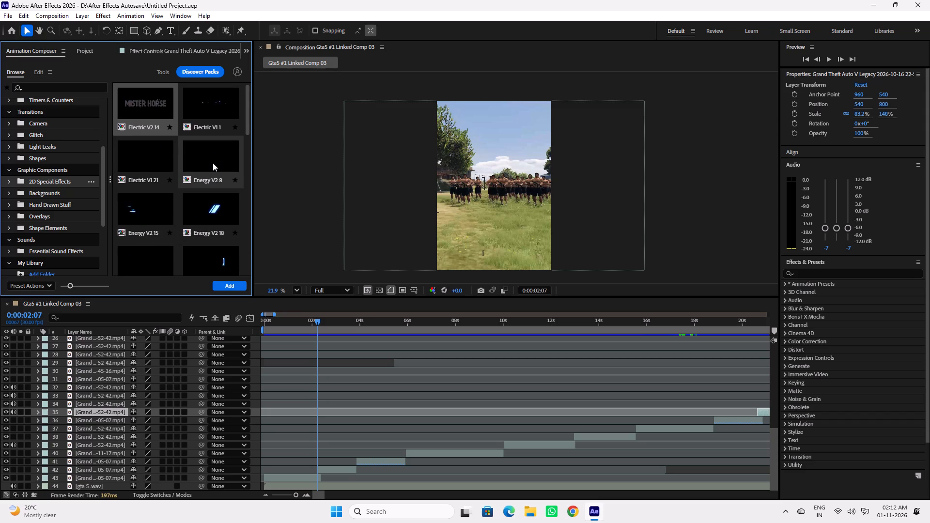
click(146, 103)
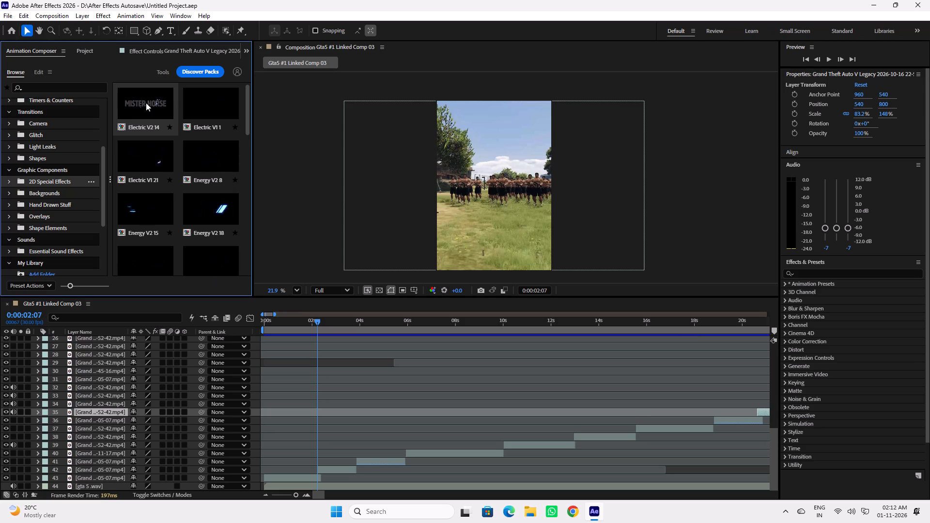
scroll(133, 137, up, 2)
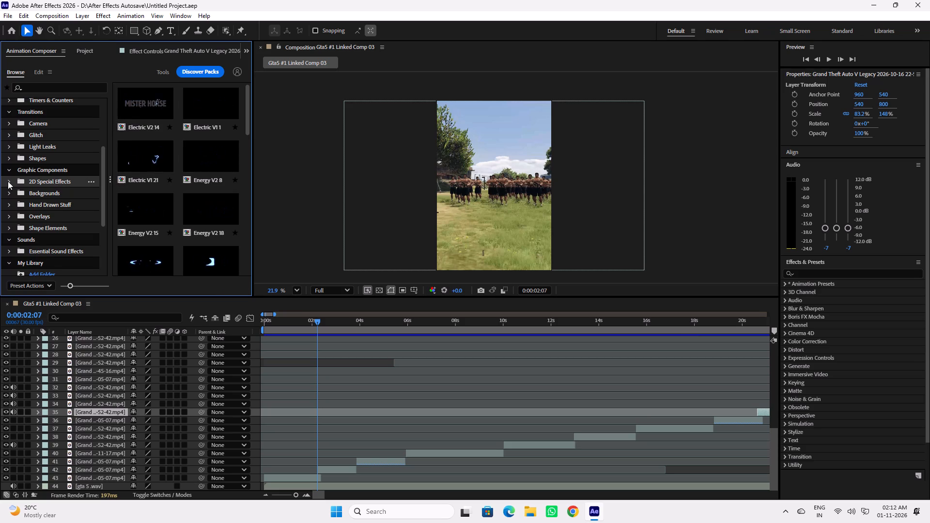
Look through the Explosion, Energy and Electric subfolders of 2D Special Effects and the whole Graphic Components category.
click(8, 181)
scroll(47, 205, down, 1)
click(50, 169)
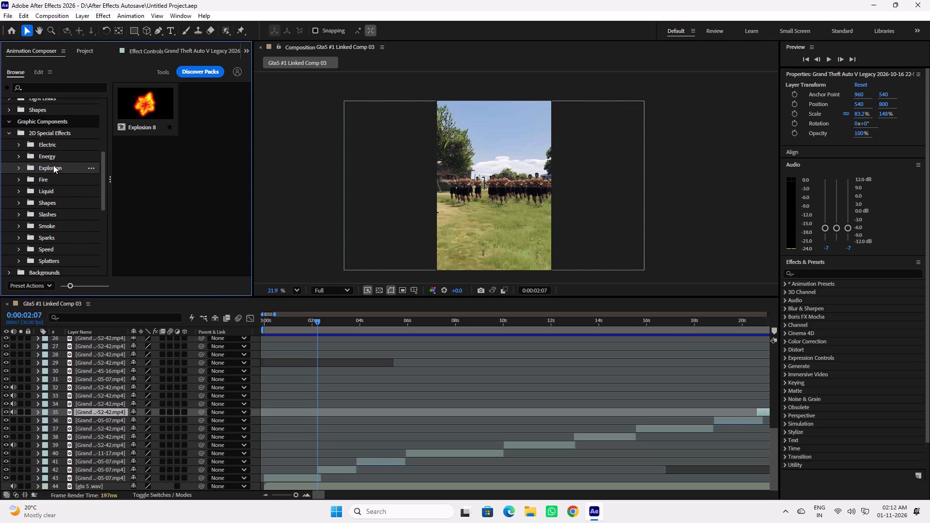
click(55, 161)
click(55, 150)
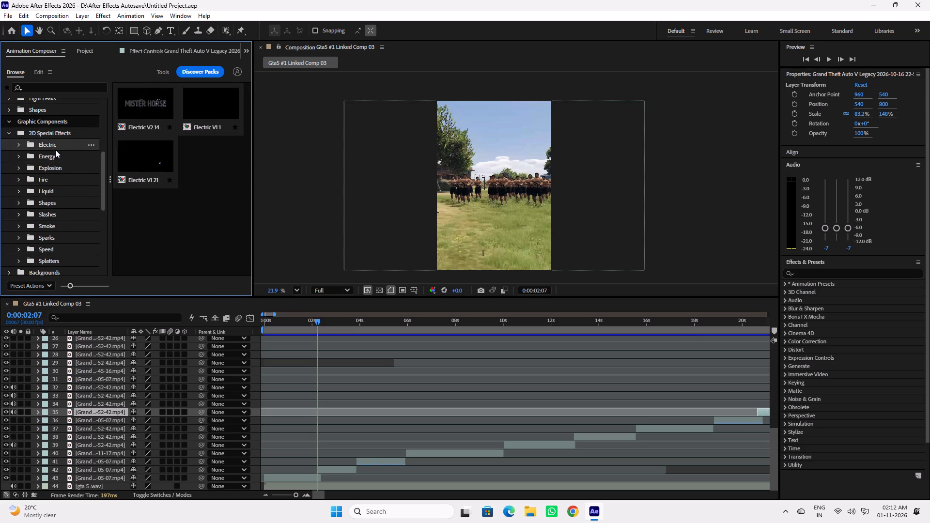
click(10, 130)
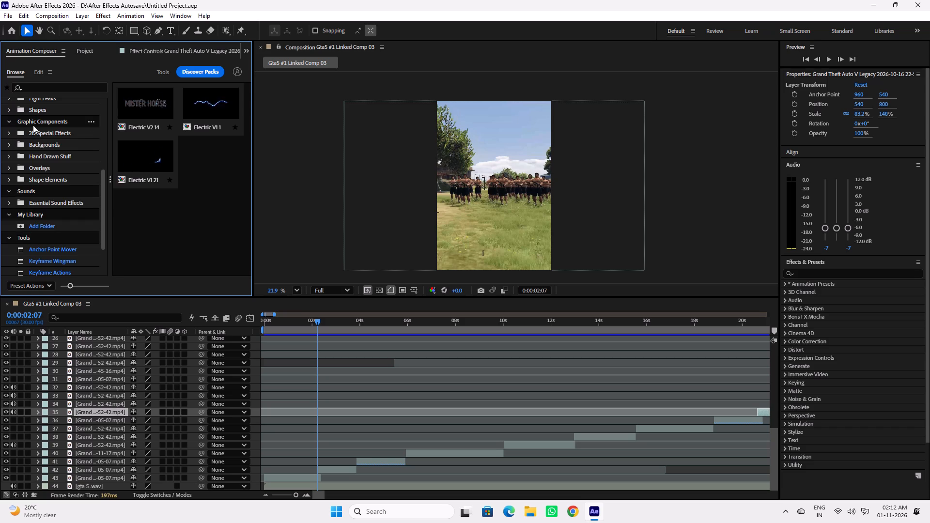
click(33, 125)
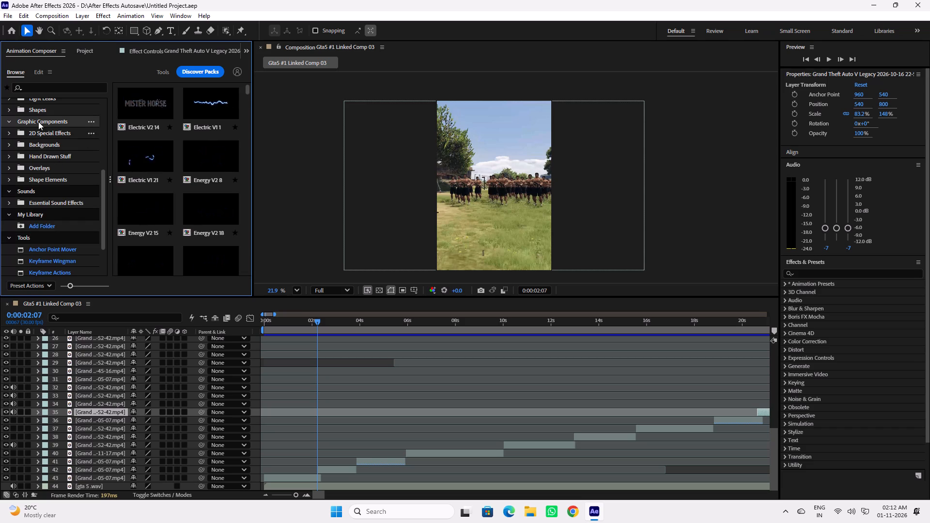
Examine the Shapes, Light Leaks, Glitch and Camera transition presets in Animation Composer, including the Shake & Distort camera preset.
click(42, 109)
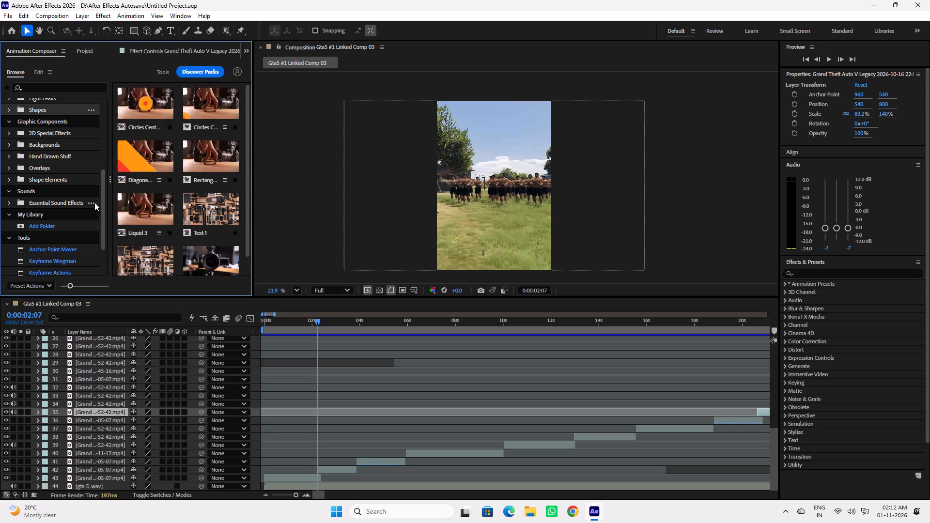
scroll(80, 201, up, 1)
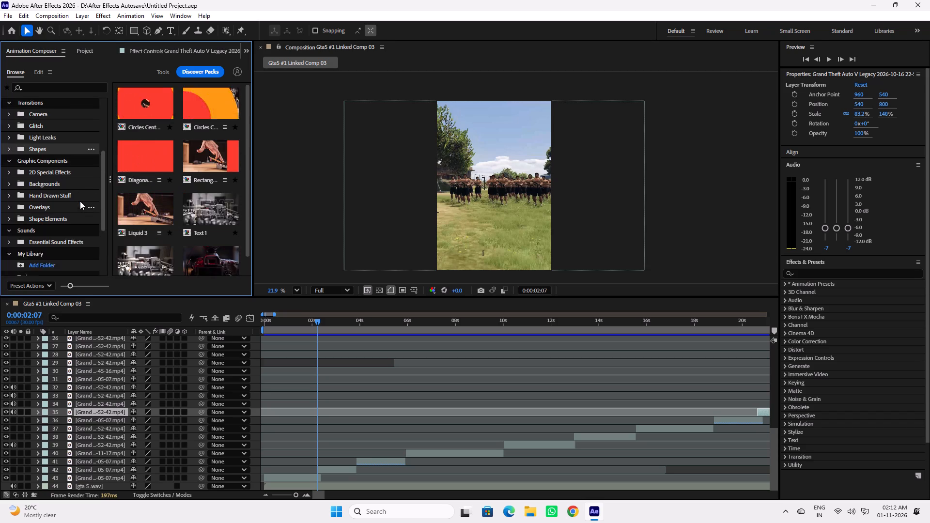
scroll(80, 201, up, 1)
click(51, 191)
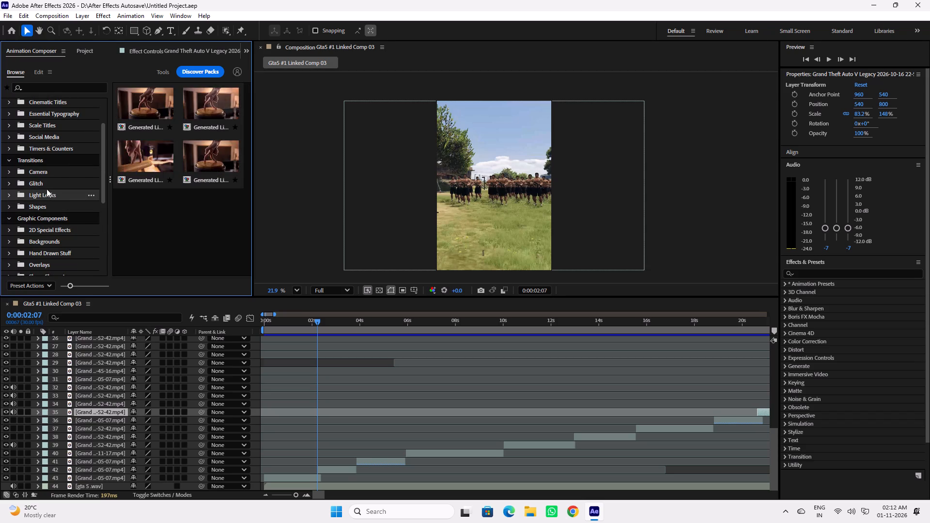
click(43, 185)
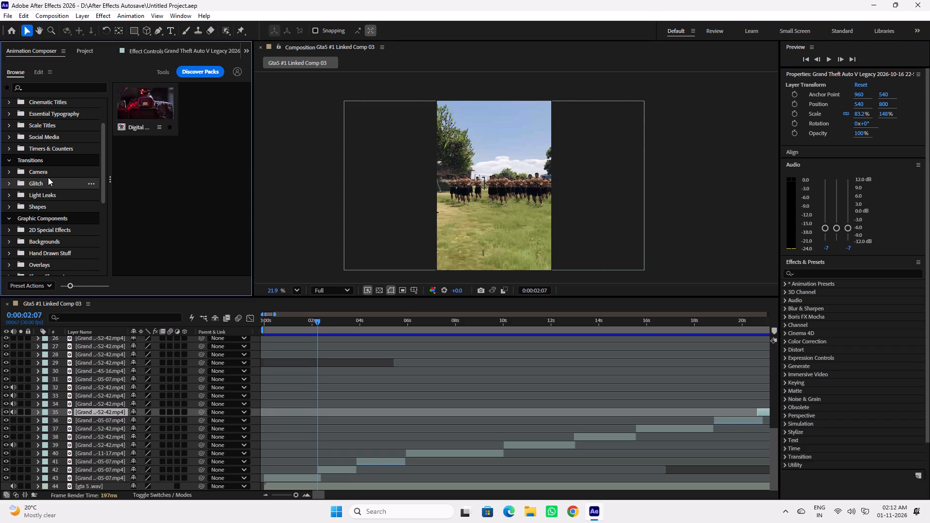
click(47, 173)
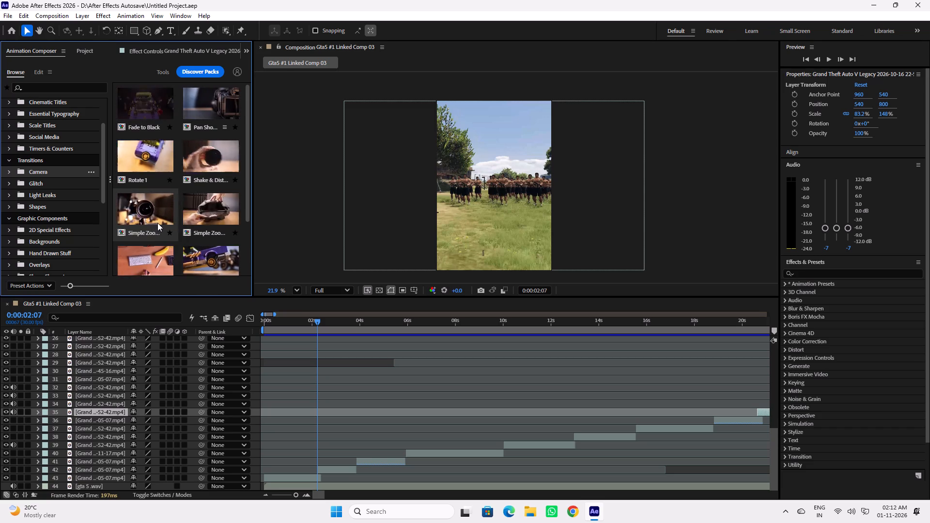
scroll(157, 223, up, 1)
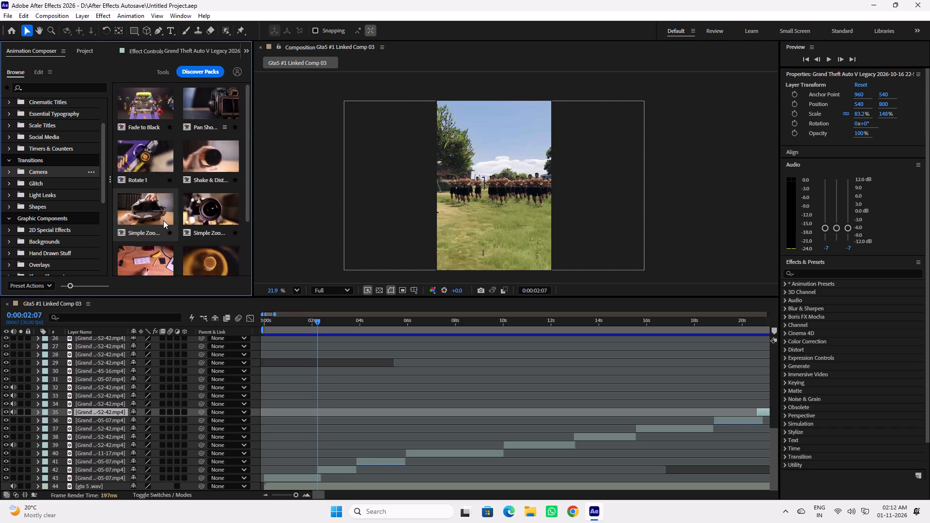
click(225, 170)
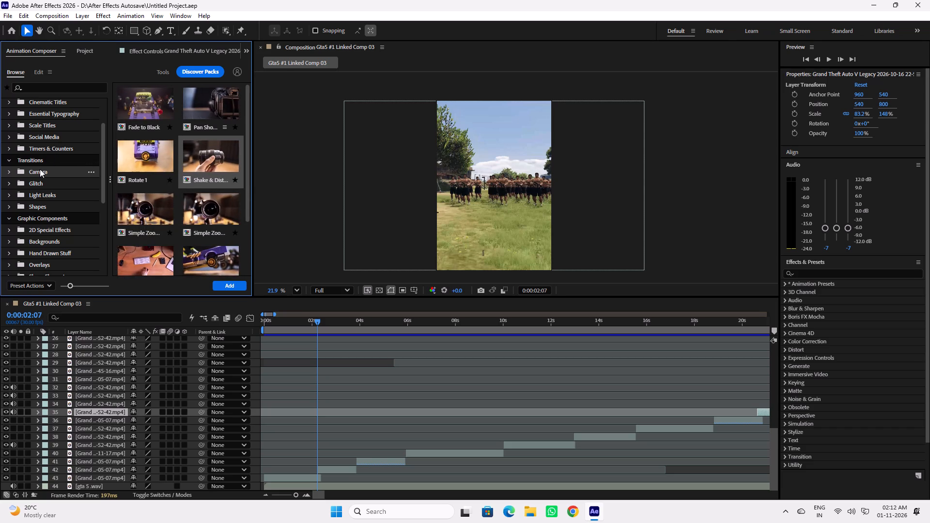
click(38, 205)
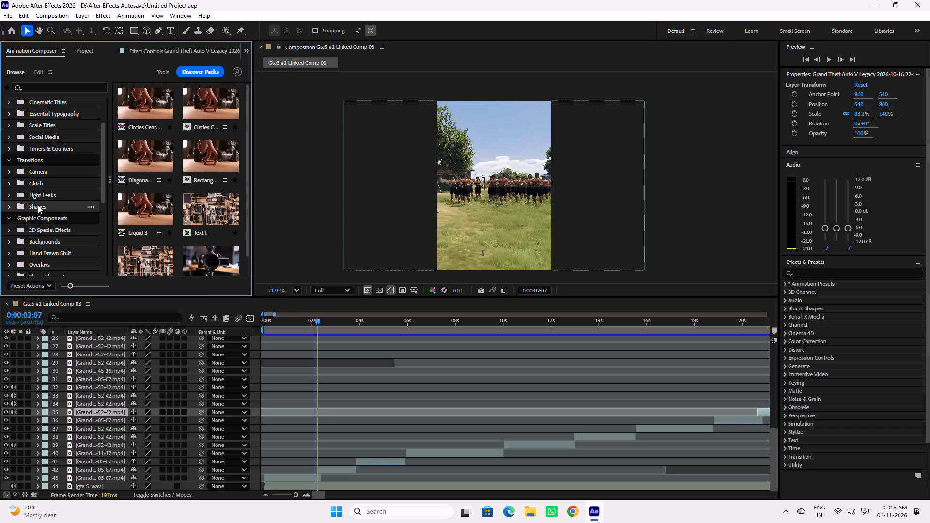
click(41, 197)
click(46, 185)
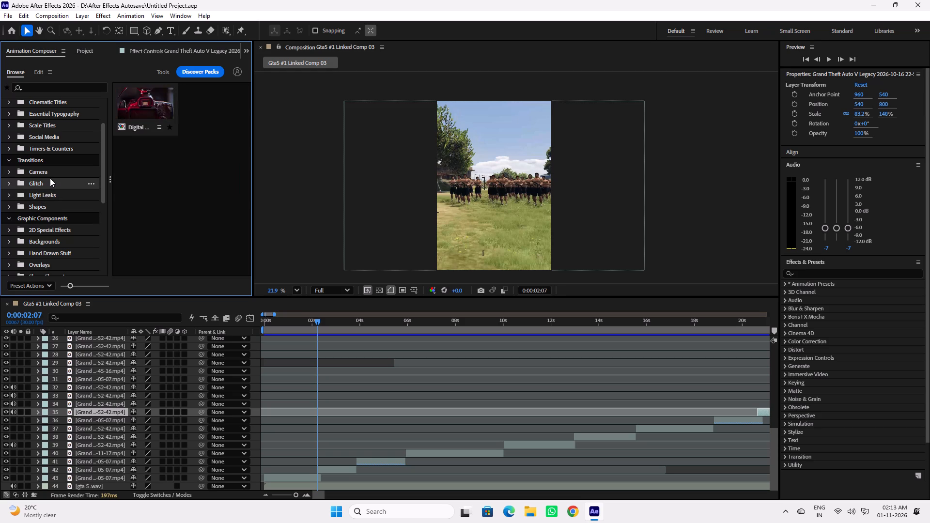
click(52, 173)
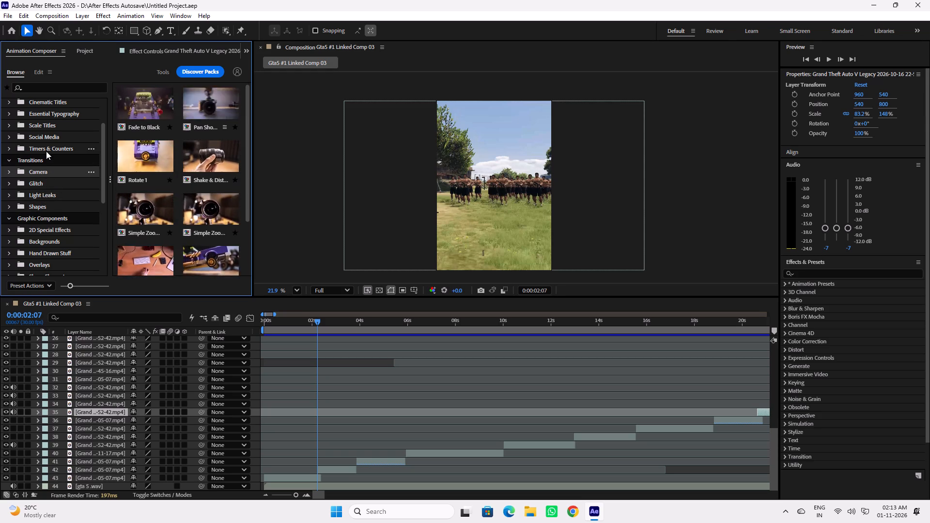
Look through the Social Media, Scale Titles and Timers & Counters presets, including Ad Timer, leaving no layer selected.
click(46, 151)
click(49, 139)
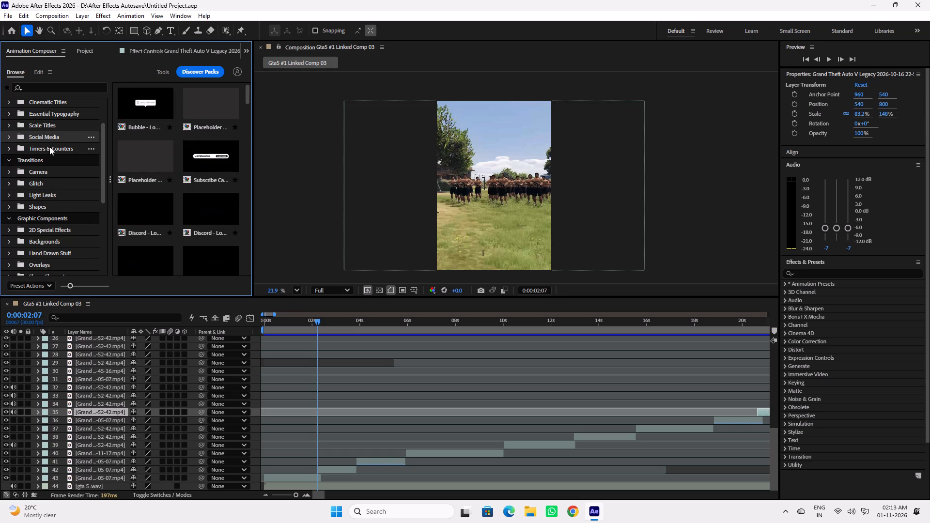
click(56, 125)
click(54, 134)
scroll(160, 200, down, 2)
scroll(154, 227, up, 3)
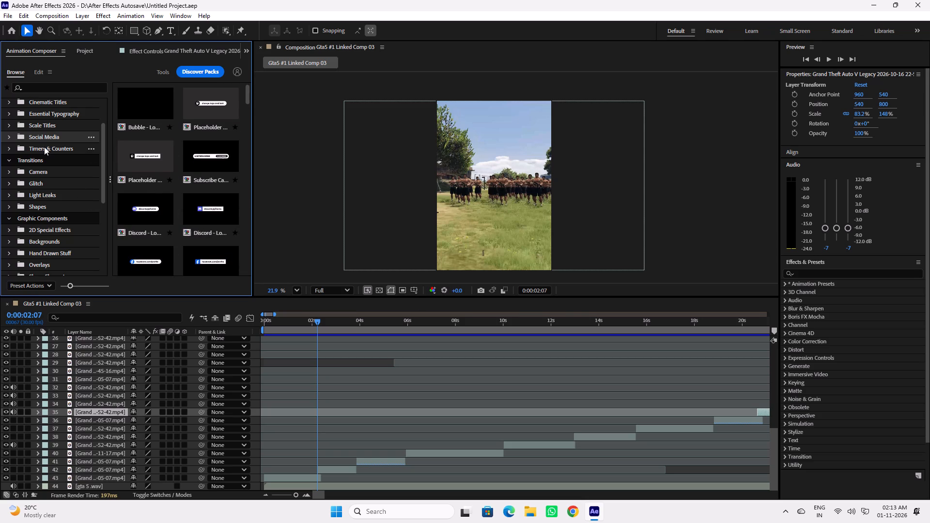
click(44, 147)
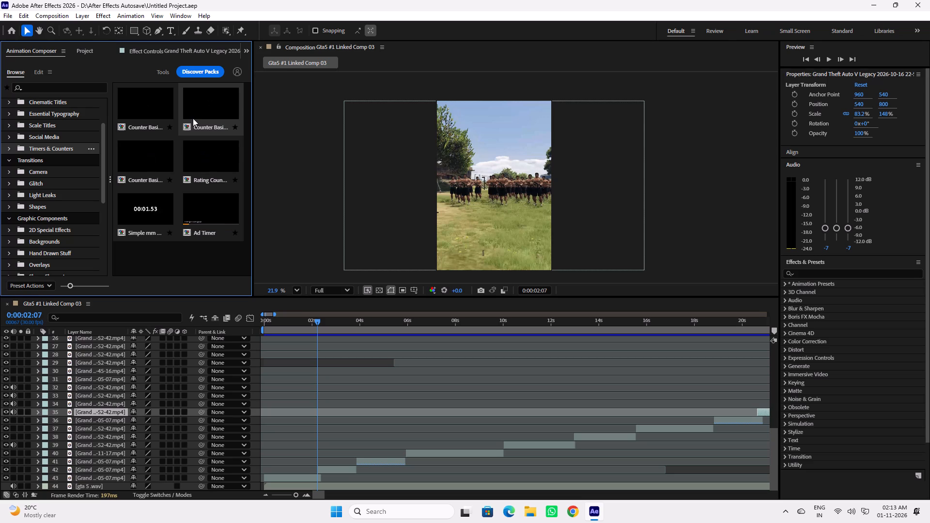
scroll(216, 134, down, 4)
scroll(201, 196, down, 5)
click(200, 200)
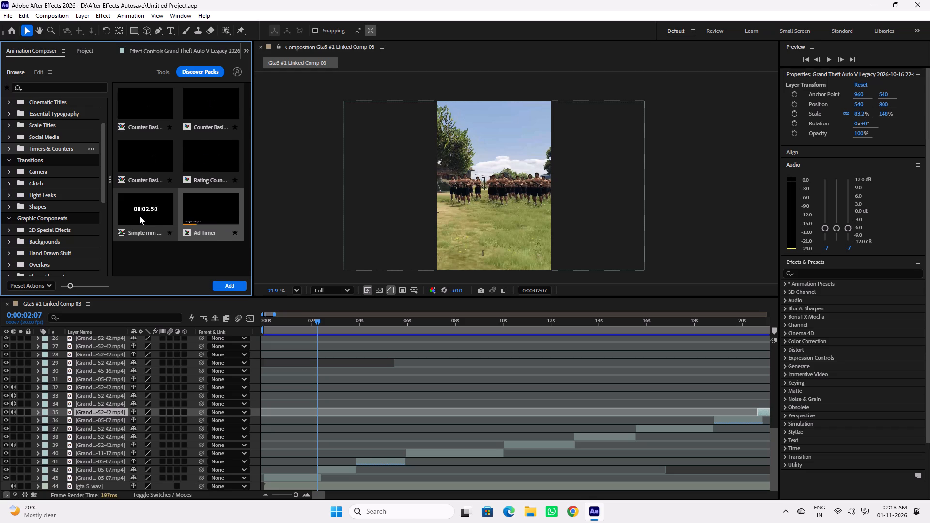
click(320, 214)
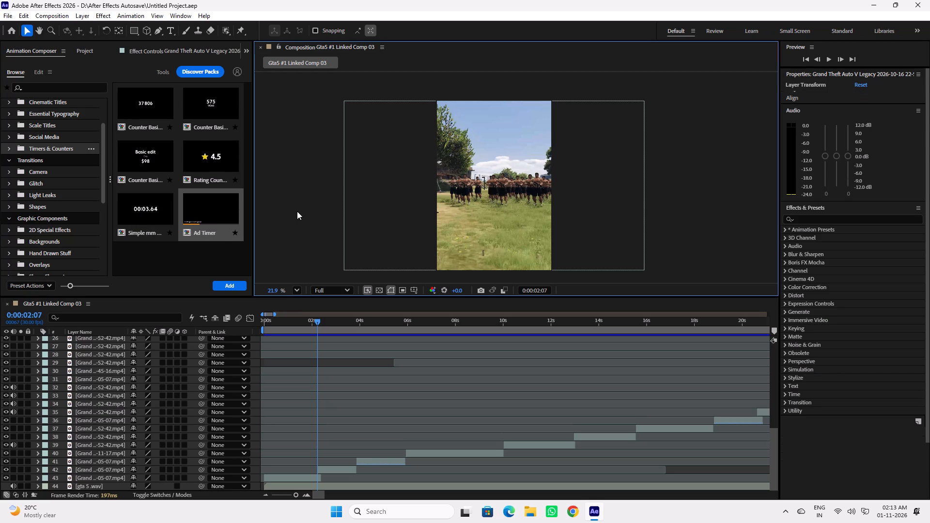
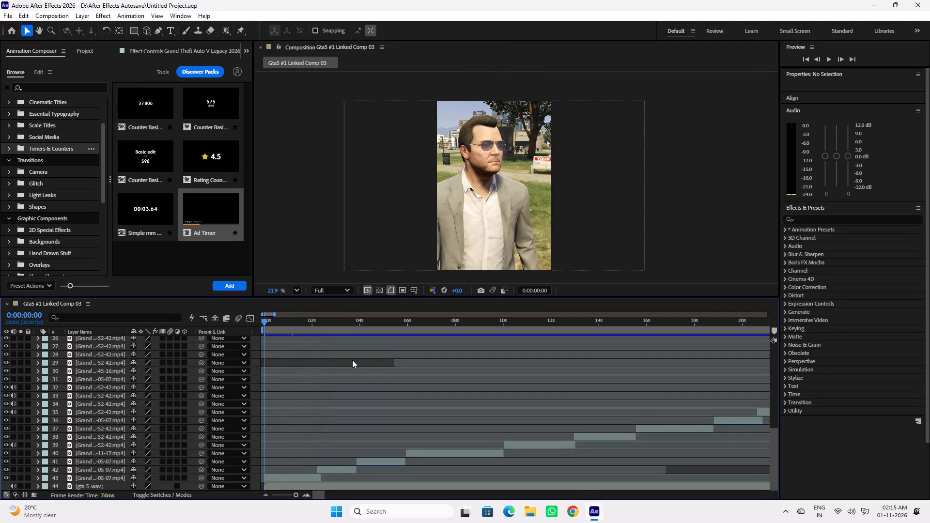
Play back the opening three seconds of the composition to review the cut between the first two clips.
key(space)
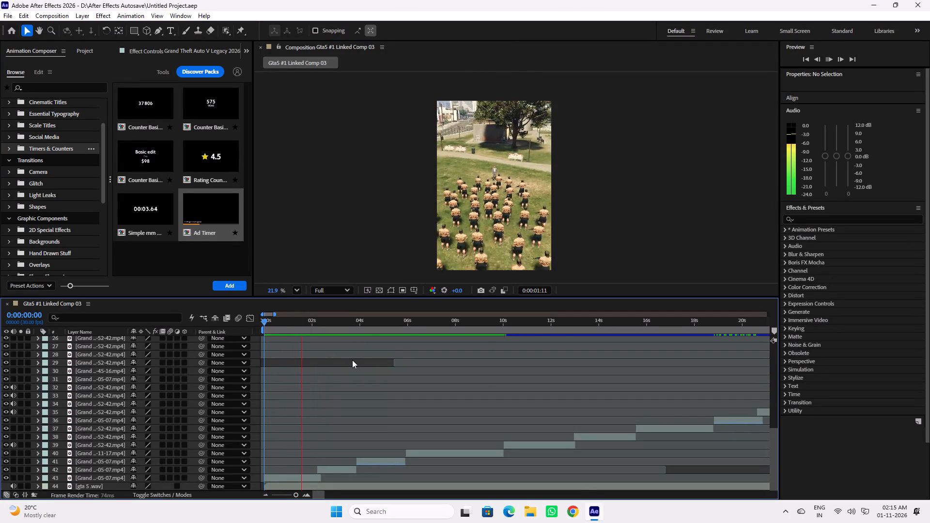
key(space)
key(space)
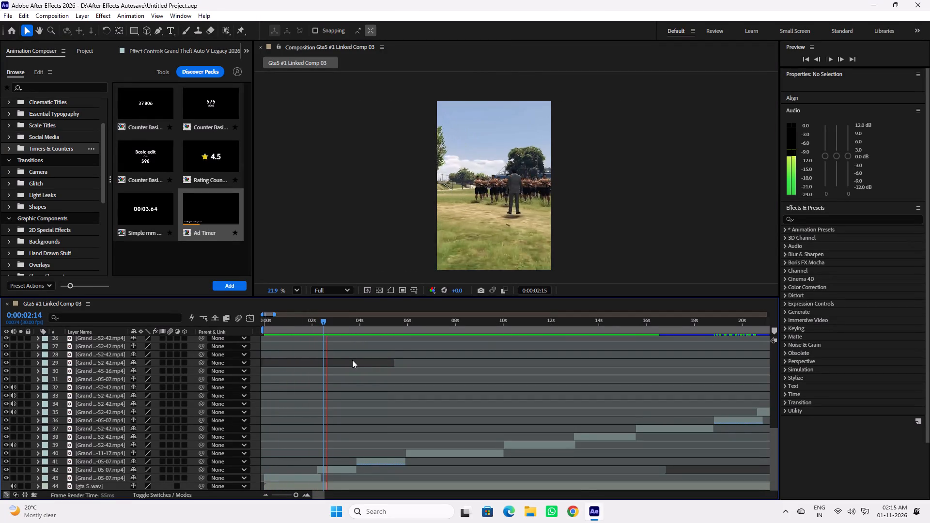
key(space)
drag(315, 321, 293, 323)
key(space)
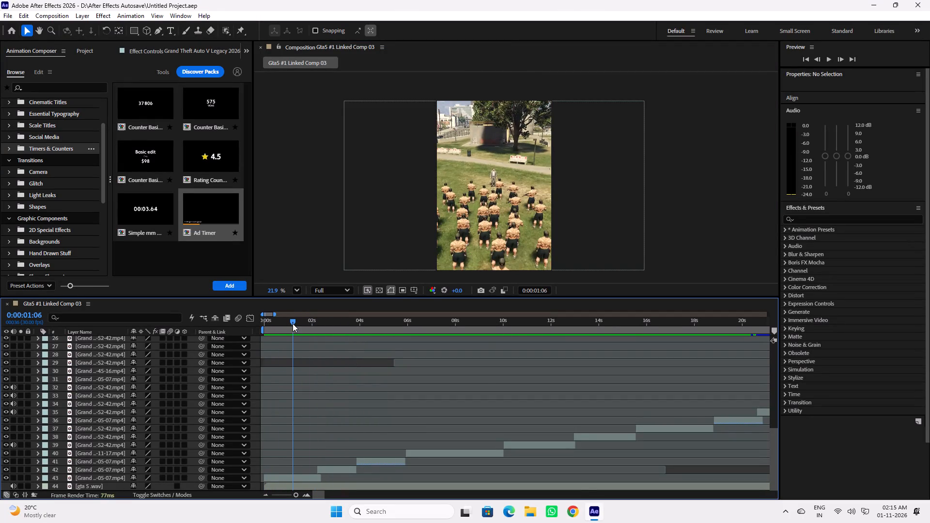
key(space)
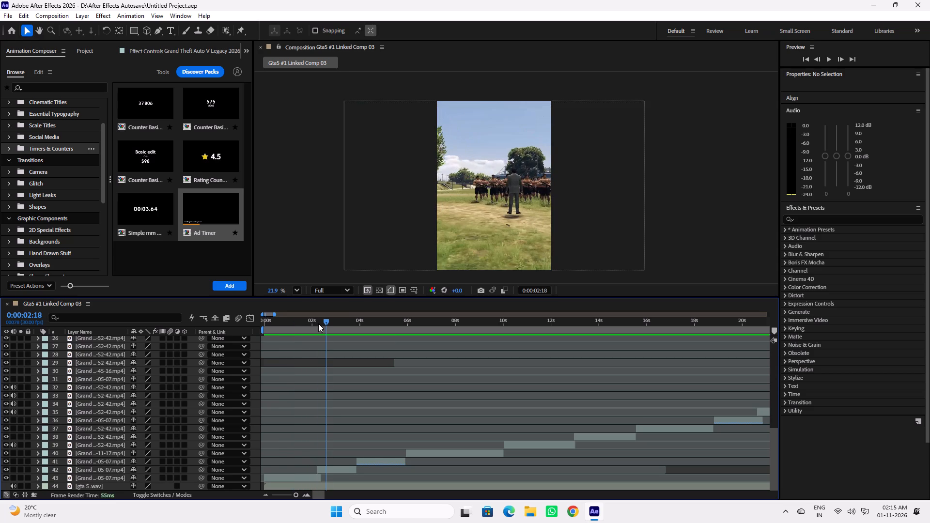
key(space)
key(space)
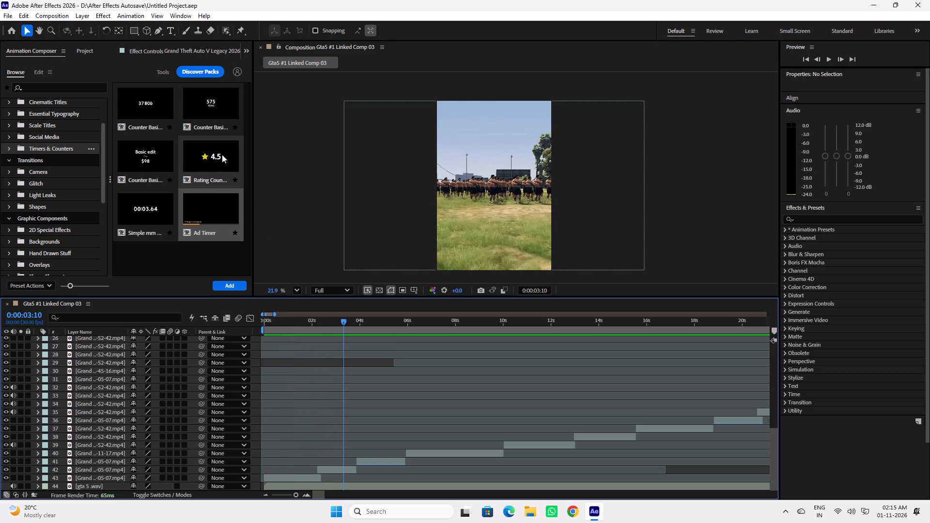
Add the Counter Basic 3 preset from Timers & Counters to the composition at 0:00:03:10.
scroll(207, 183, down, 3)
click(152, 152)
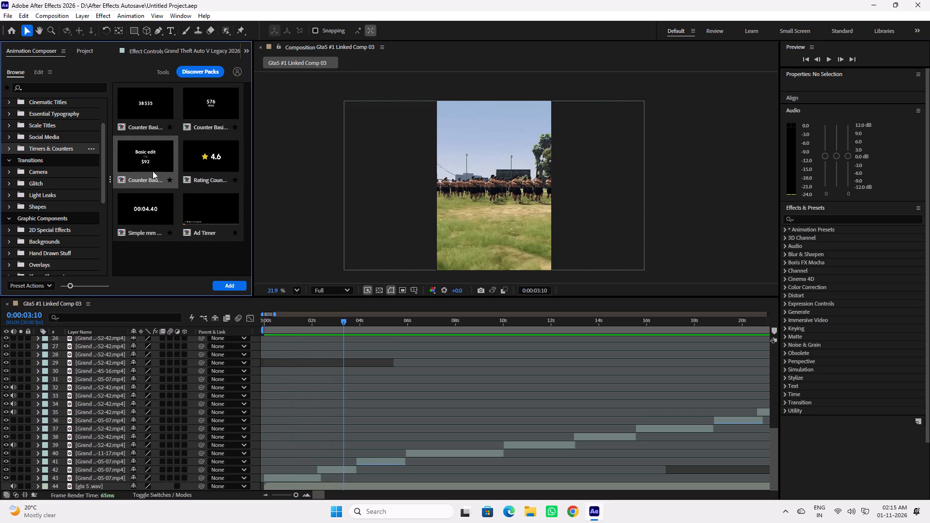
click(210, 106)
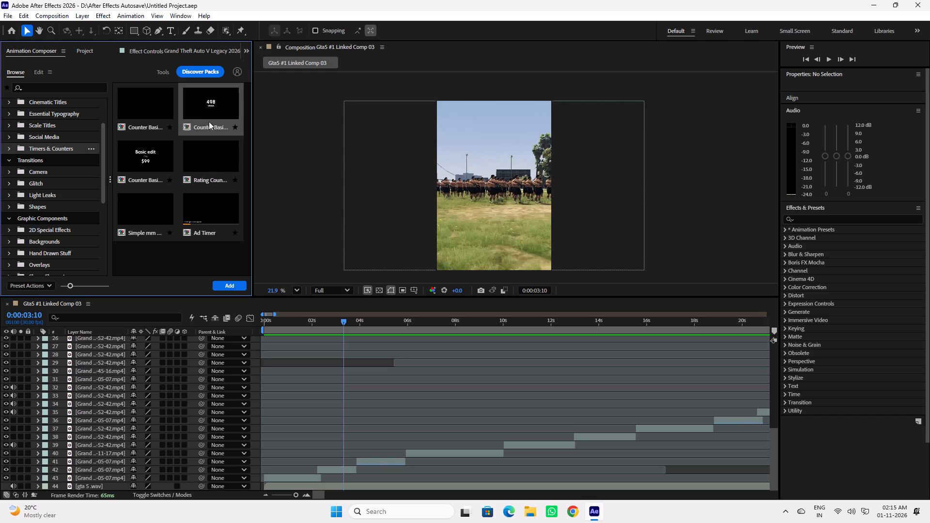
click(151, 153)
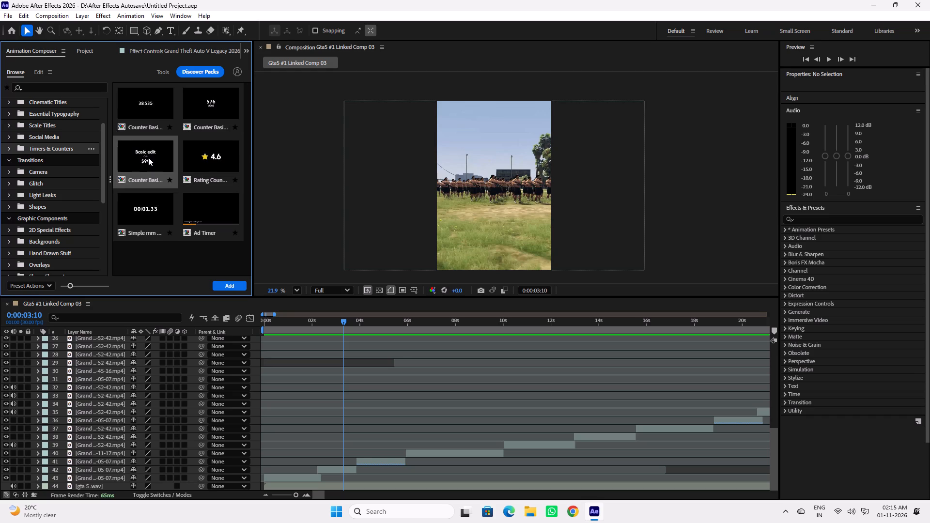
double_click(148, 157)
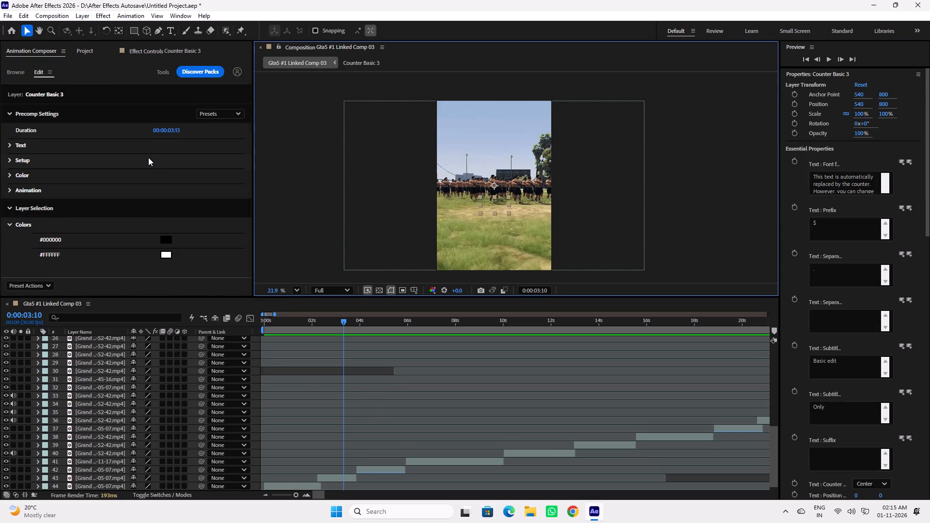
Move the Counter Basic 3 layer down the layer stack to directly above the second clip, below the third.
scroll(360, 401, down, 7)
scroll(352, 407, up, 13)
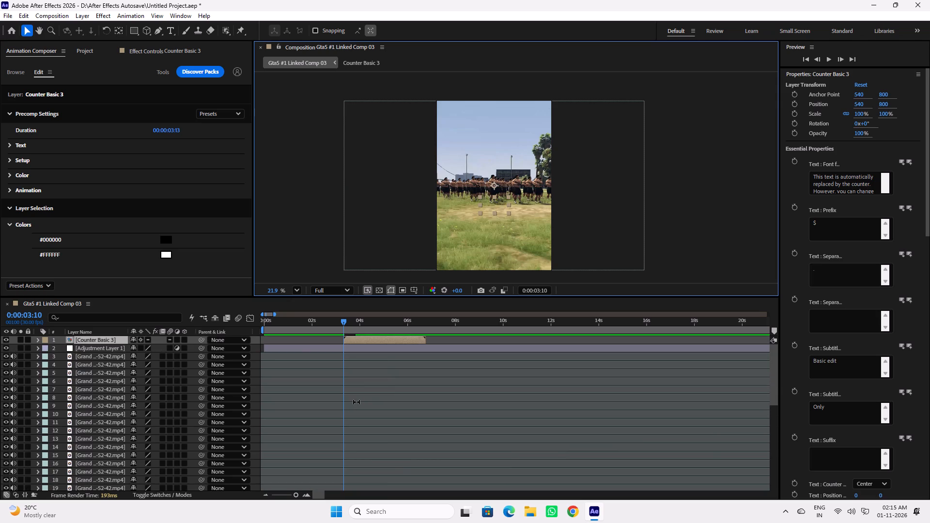
drag(89, 341, 94, 434)
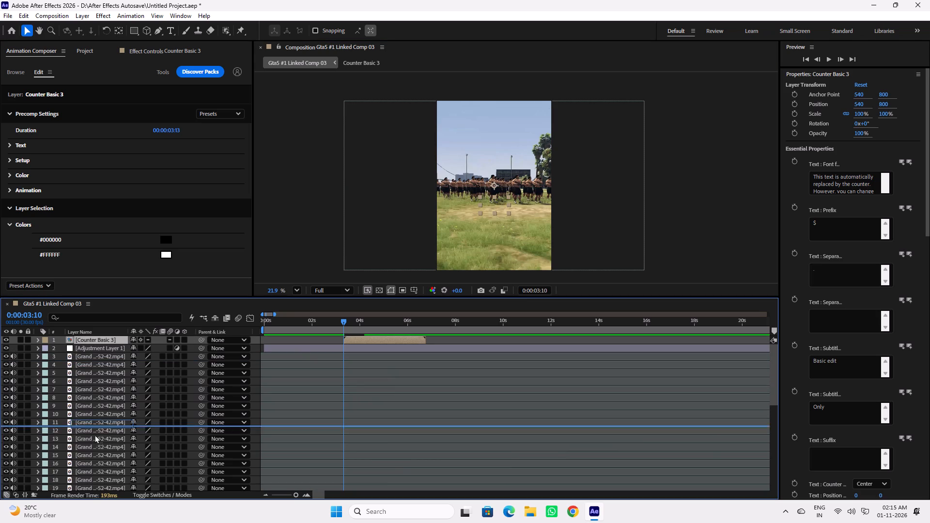
drag(94, 434, 97, 494)
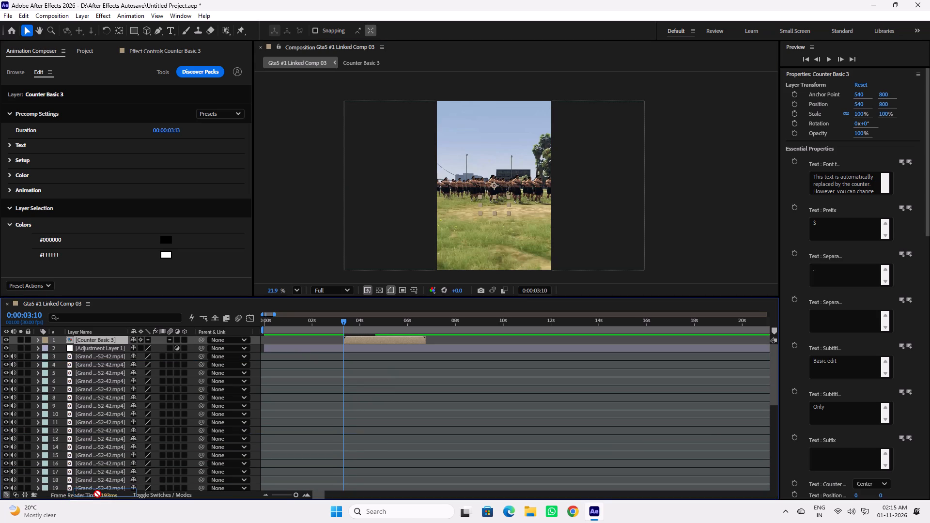
drag(97, 494, 101, 484)
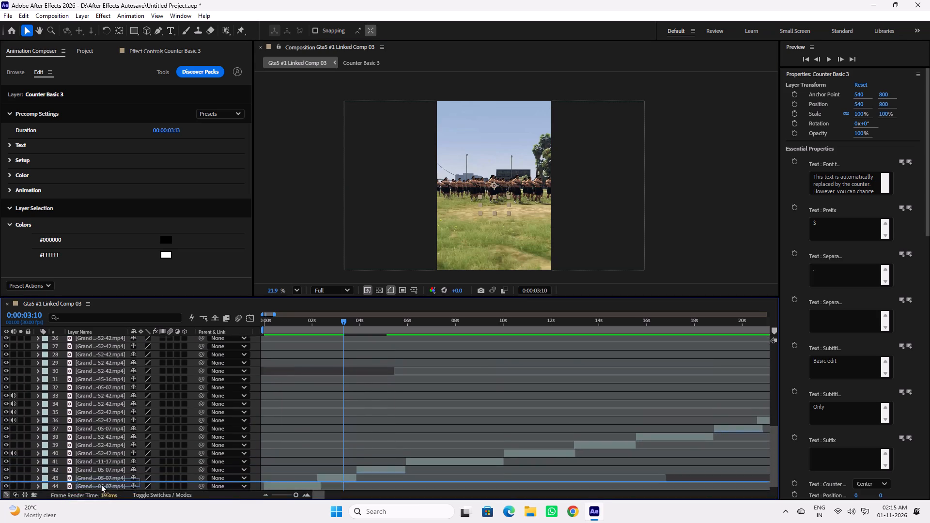
drag(101, 484, 106, 469)
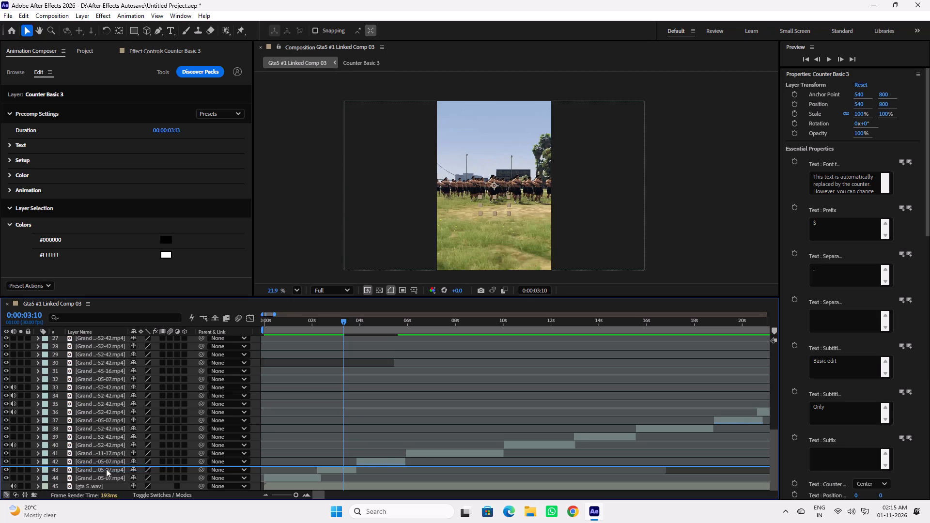
Shift the Counter Basic 3 layer earlier to start at about 2.3 seconds, near the second clip's start, and preview it.
drag(344, 322, 341, 322)
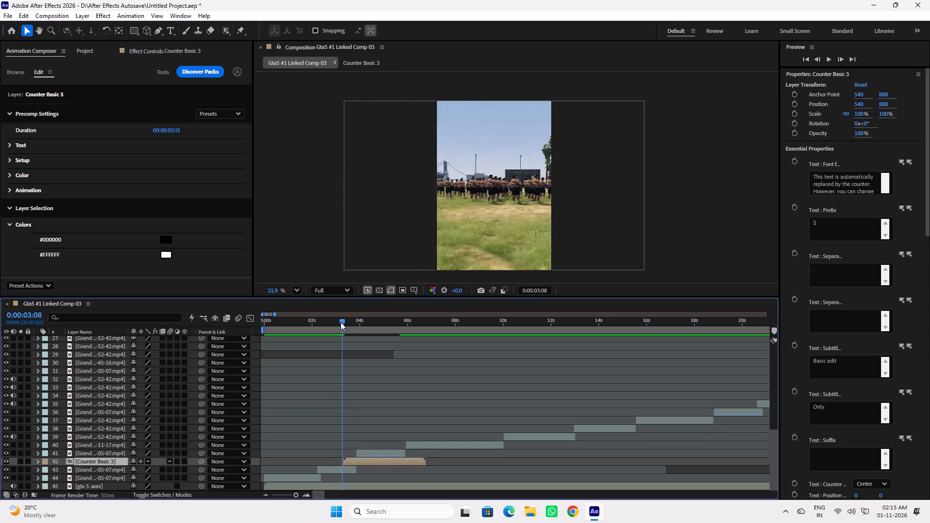
drag(341, 322, 365, 325)
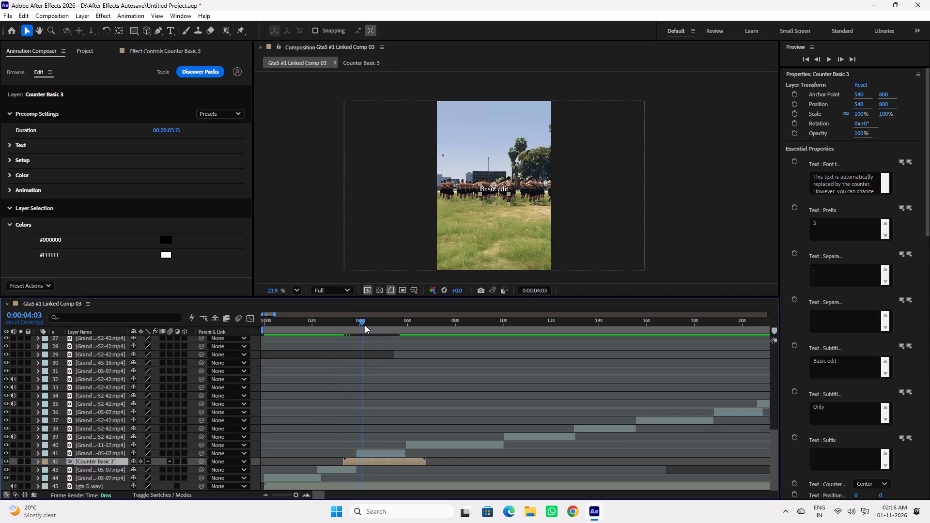
drag(365, 325, 383, 326)
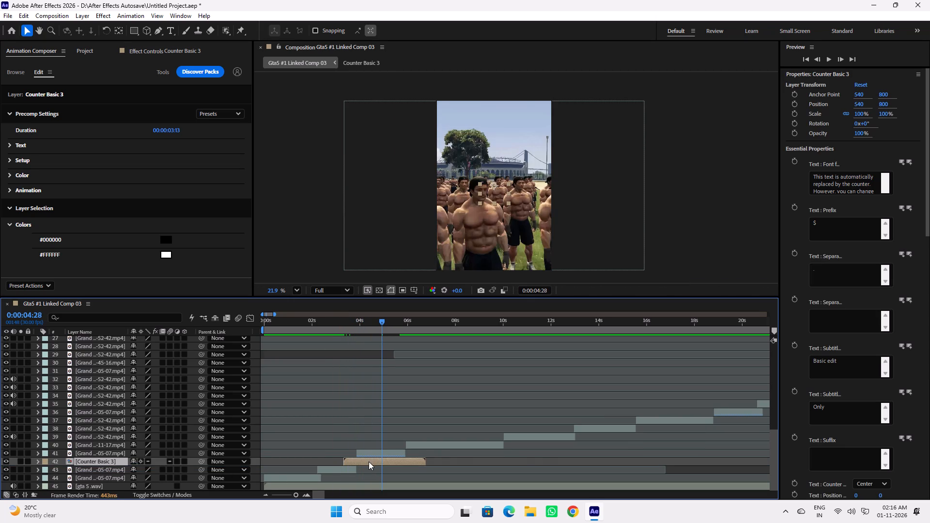
drag(369, 461, 349, 464)
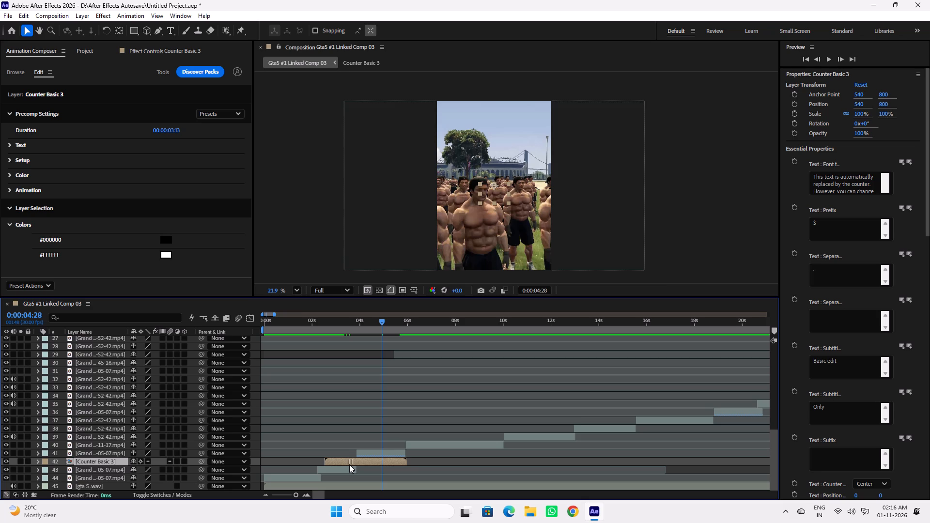
drag(349, 464, 344, 464)
drag(351, 325, 342, 326)
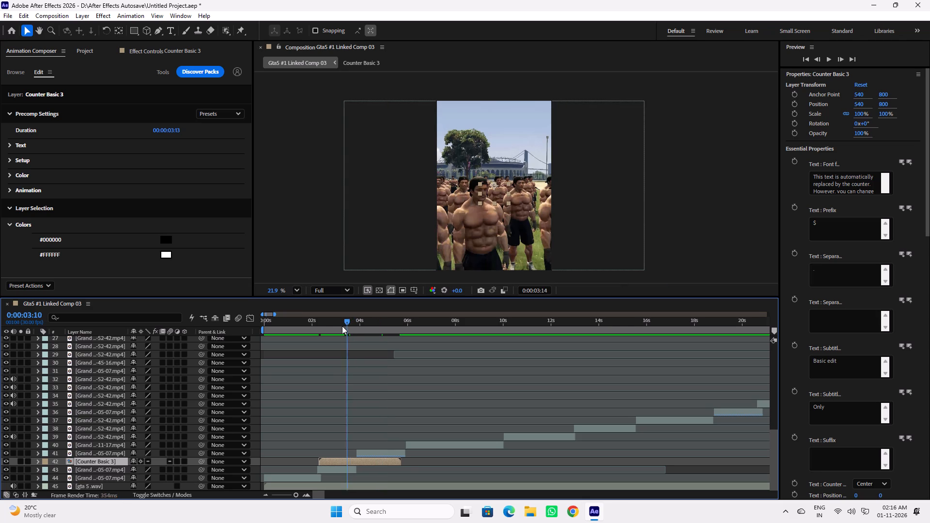
drag(342, 326, 331, 328)
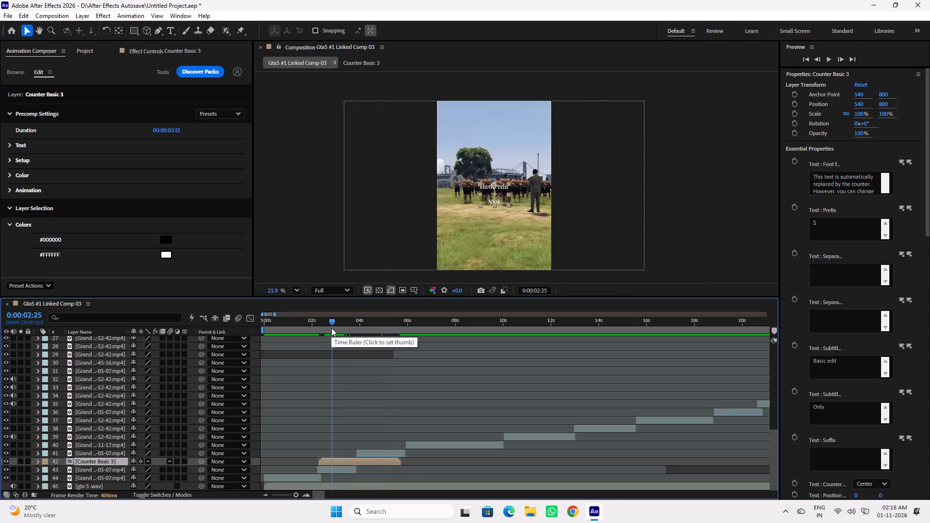
key(space)
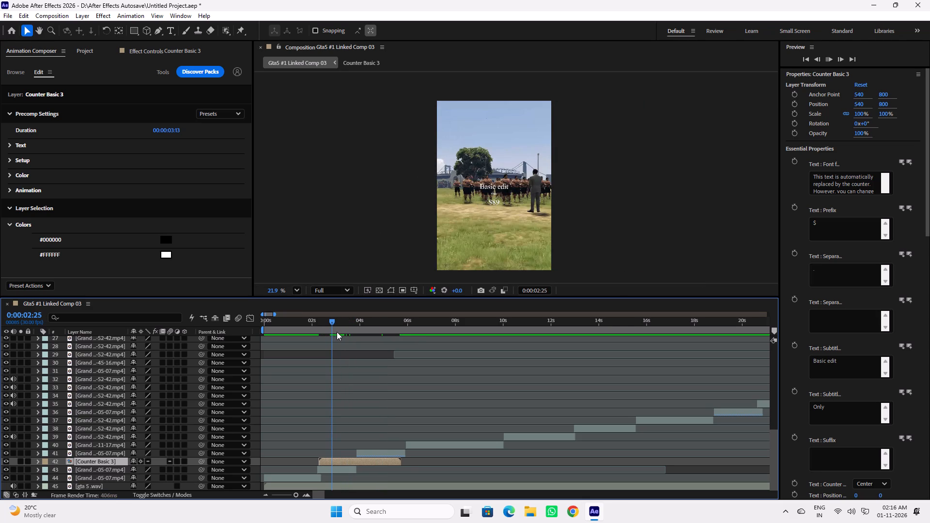
key(space)
Inside the Counter Basic 3 precomp, delete the Text : Subtitle 1 and Text : Subtitle 2 layers, leaving only the counter number.
double_click(336, 460)
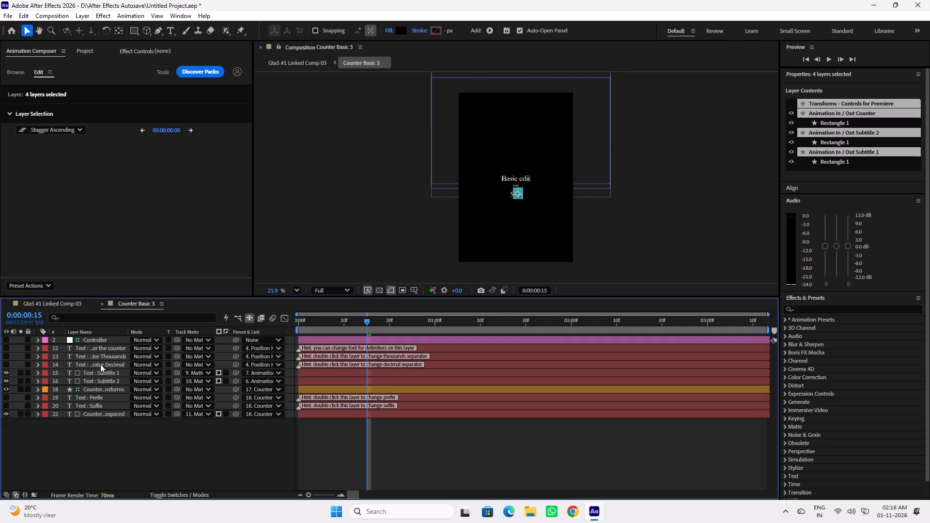
click(97, 348)
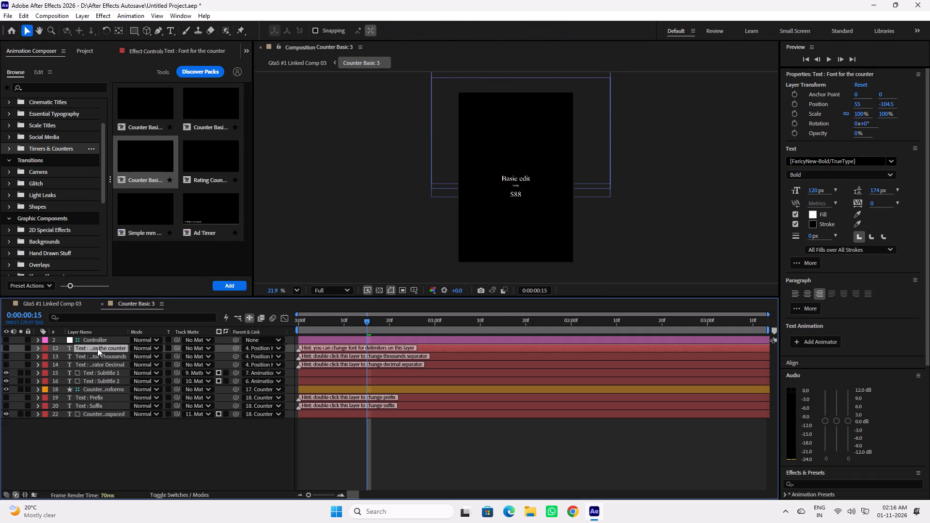
click(520, 174)
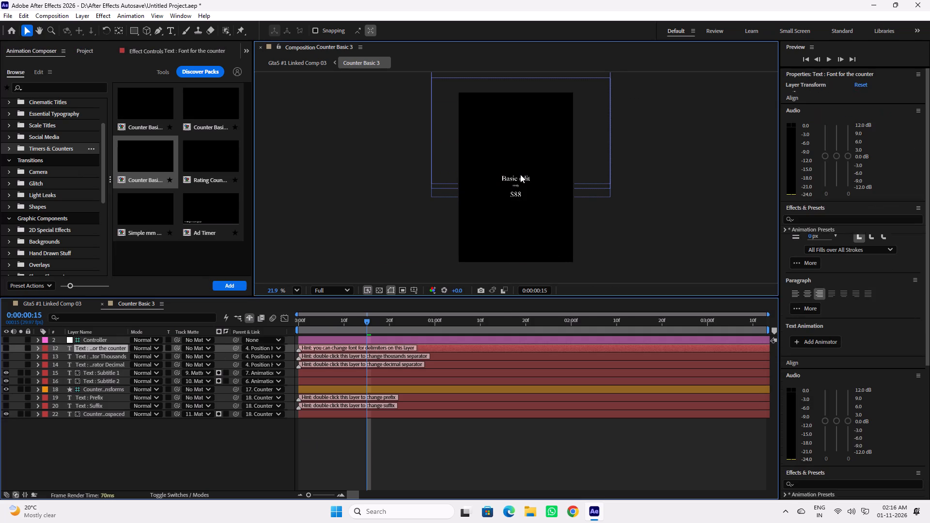
click(519, 177)
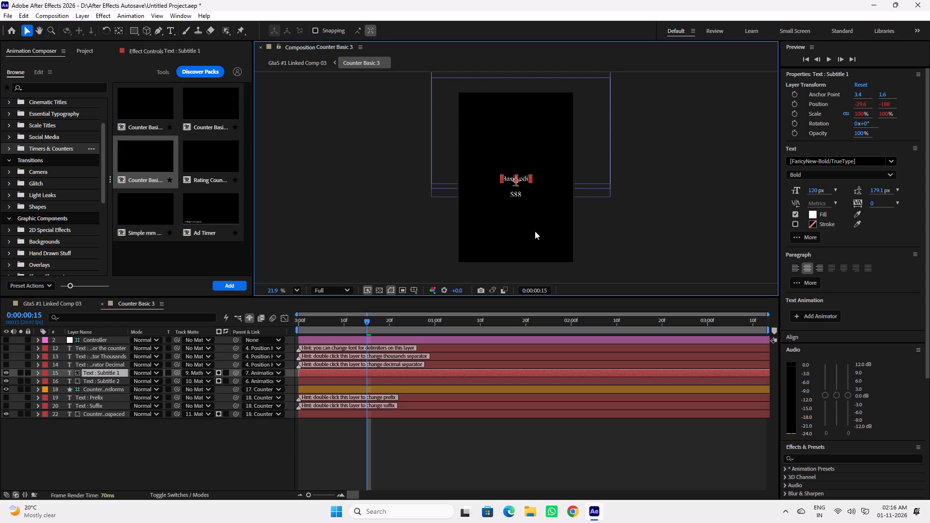
key(Delete)
click(517, 283)
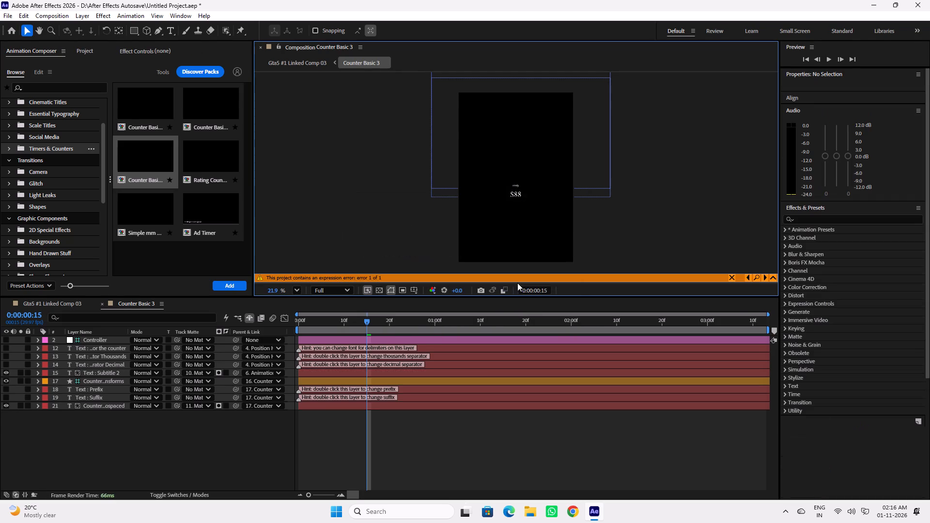
click(515, 185)
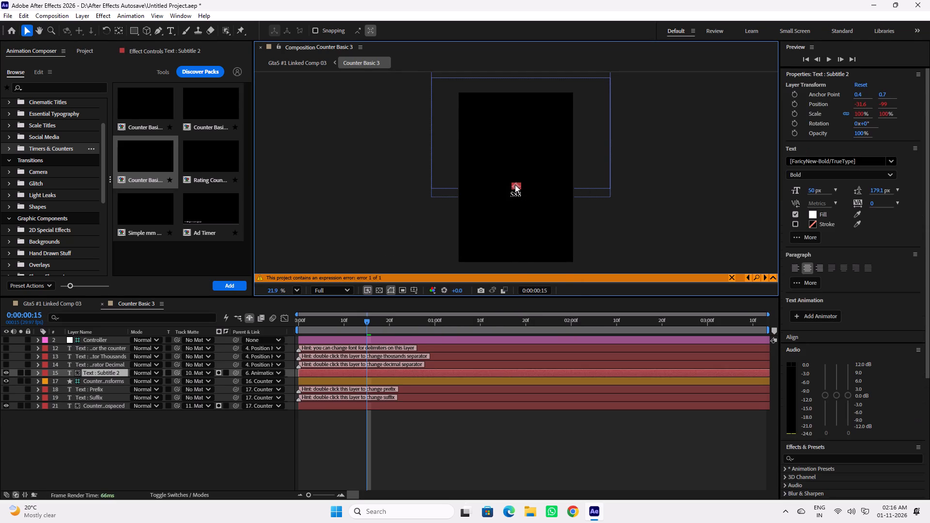
key(Delete)
click(521, 289)
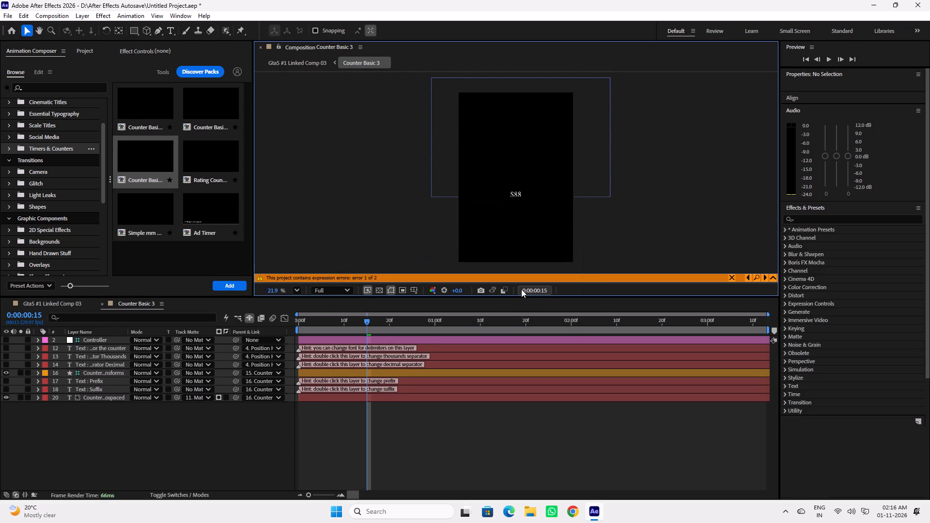
Play back the Counter Basic 3 precomp from 0:00:00:04 to check the counting number.
click(514, 194)
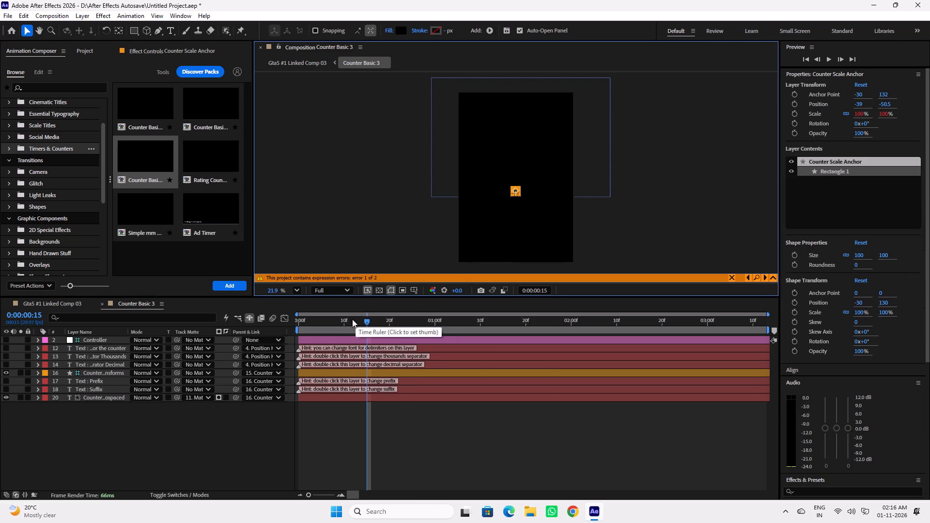
drag(342, 321, 317, 321)
key(space)
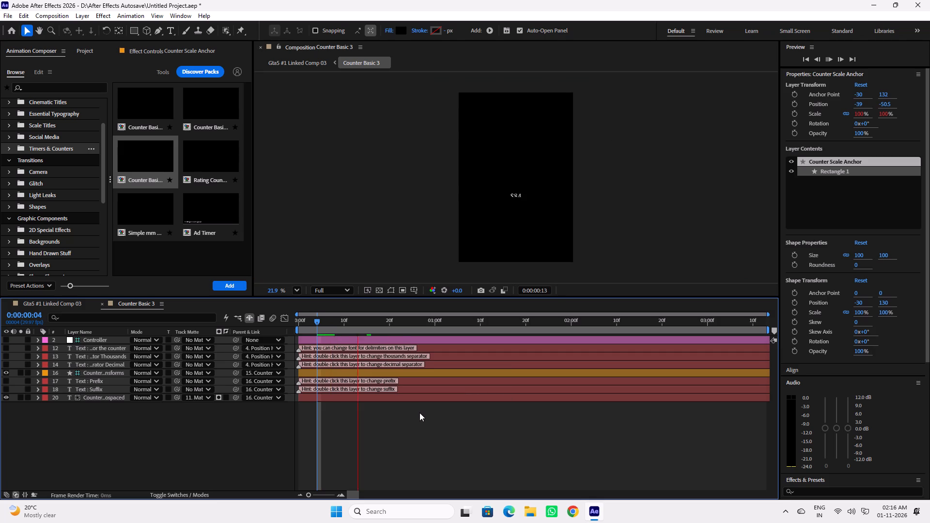
key(space)
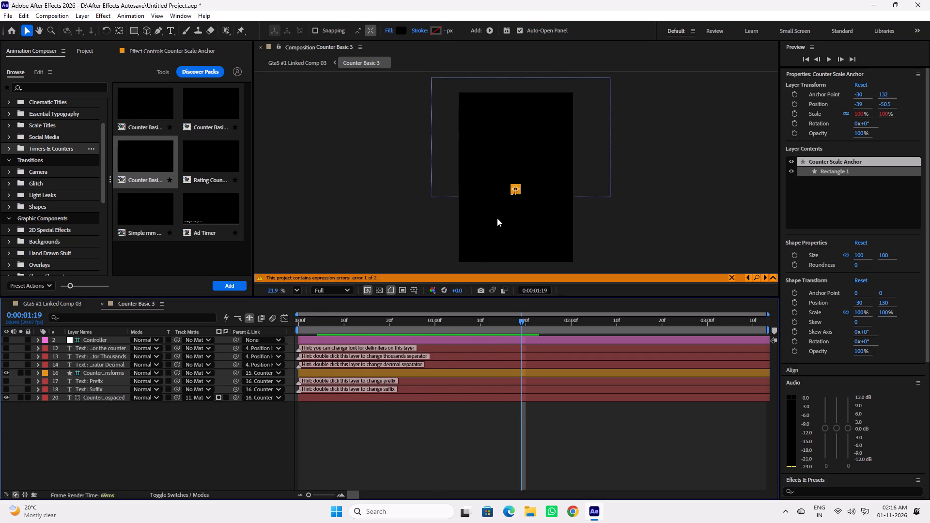
Select the counter number's position handle and check what Animation Composer's editing view and preset actions offer for it.
click(510, 198)
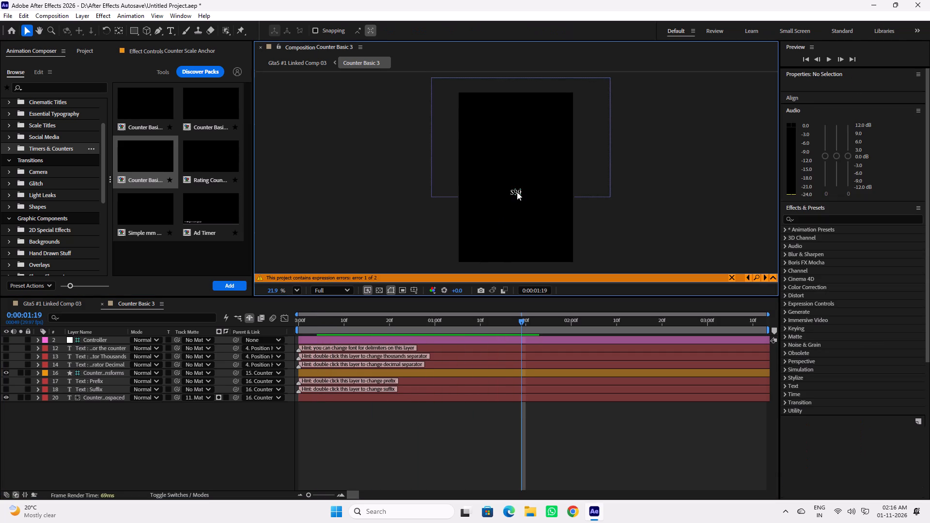
click(517, 192)
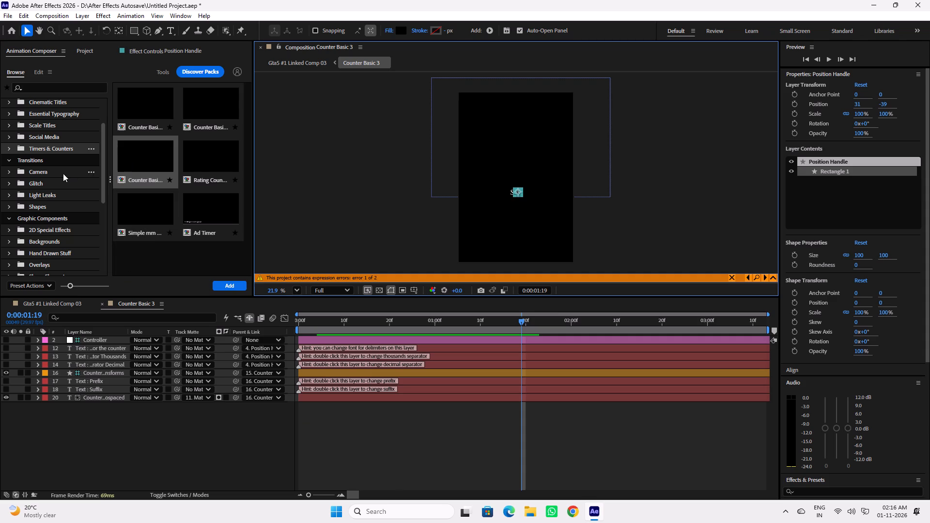
scroll(69, 166, up, 3)
click(41, 72)
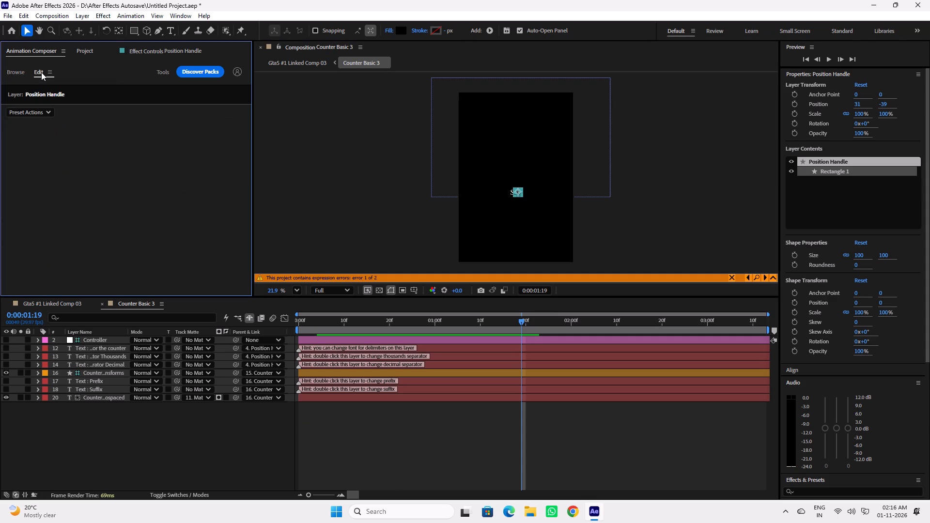
click(48, 109)
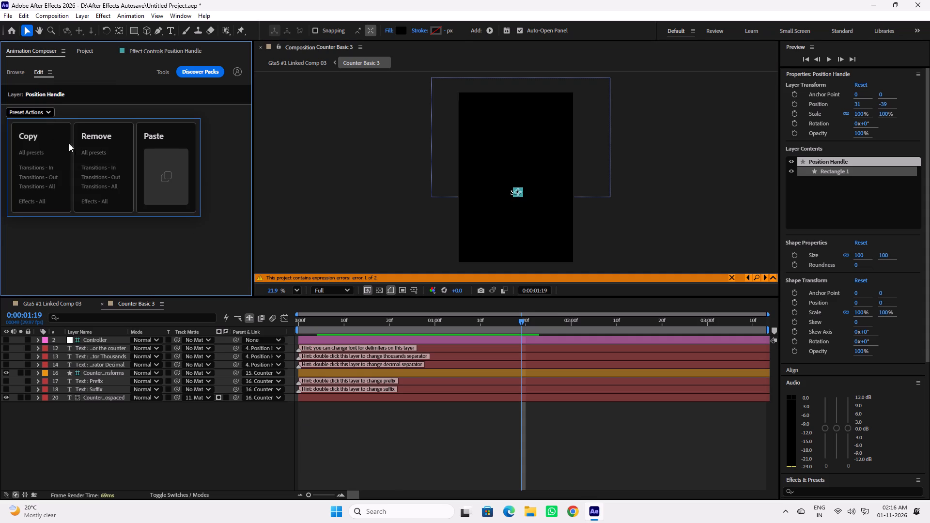
click(91, 151)
click(45, 110)
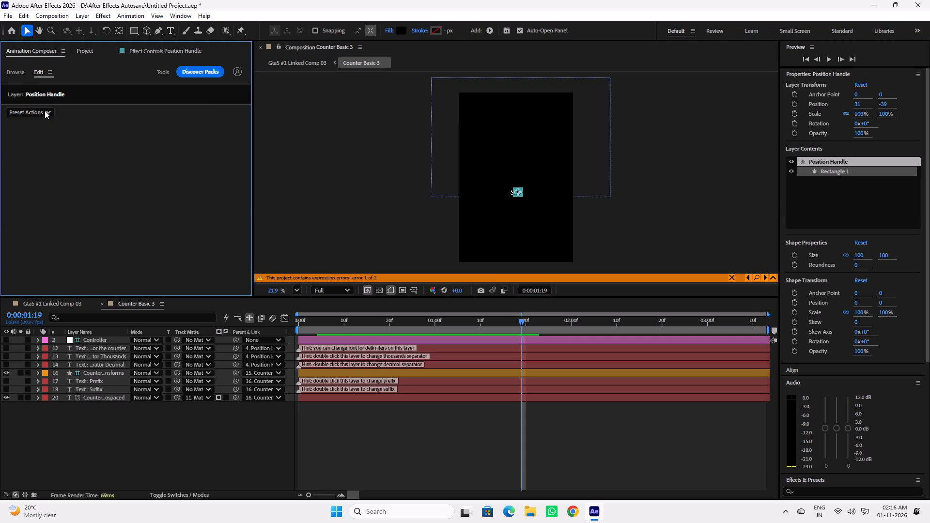
click(15, 71)
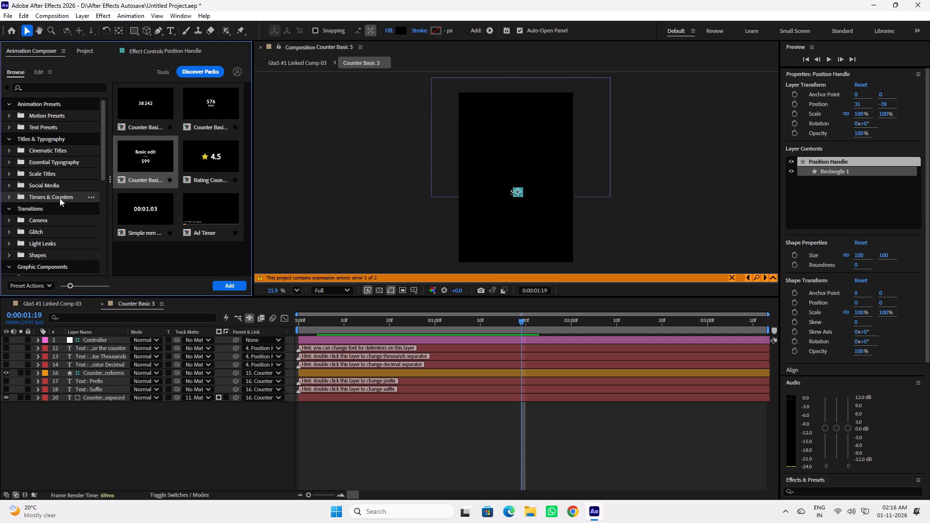
Reveal the Counter Basic 3 preset in the preset tree and look through its options and effect controls for number settings.
right_click(141, 162)
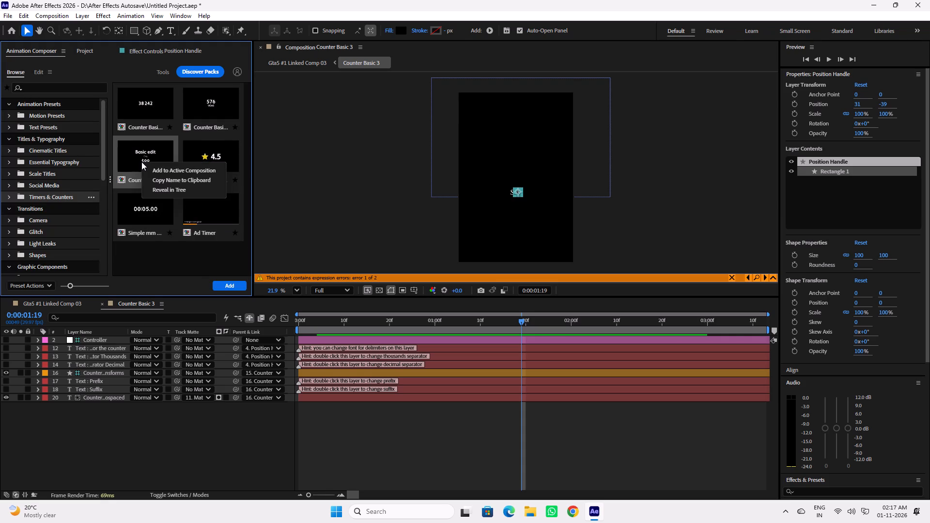
click(131, 158)
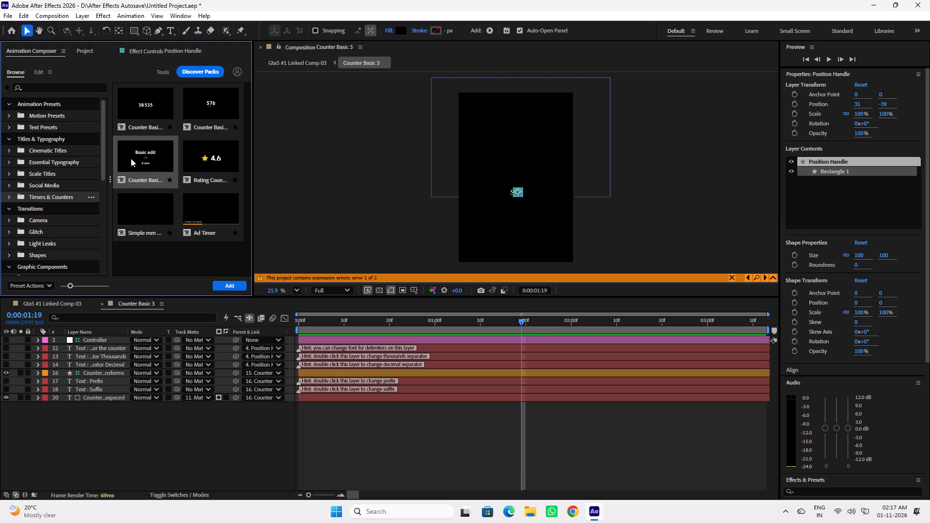
scroll(140, 261, down, 2)
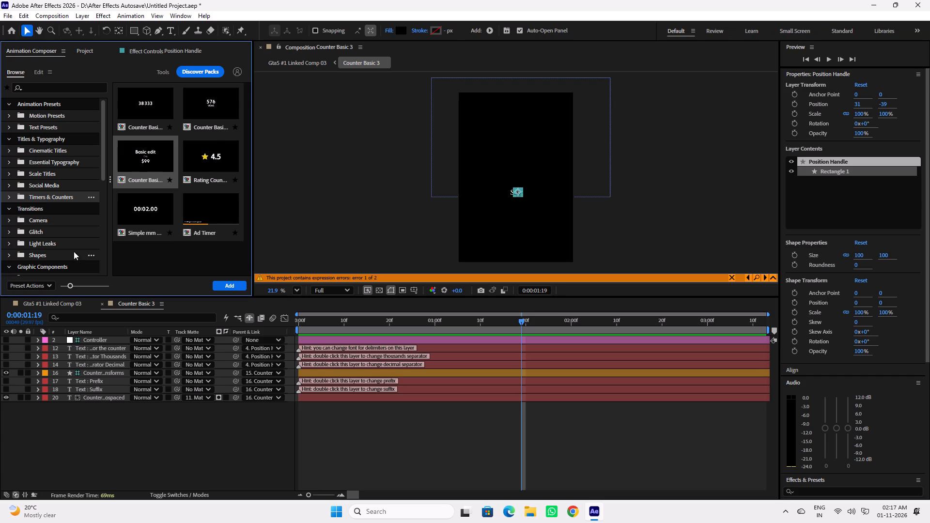
scroll(60, 226, down, 6)
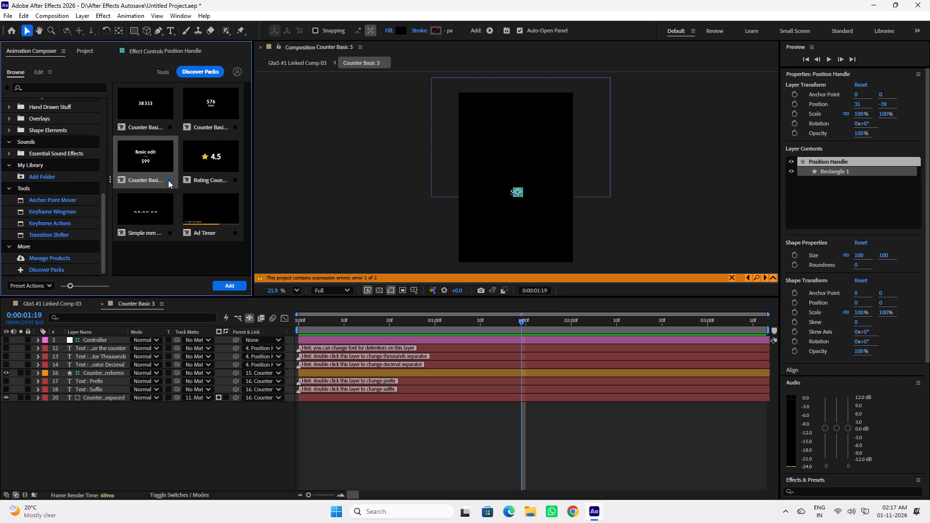
right_click(151, 160)
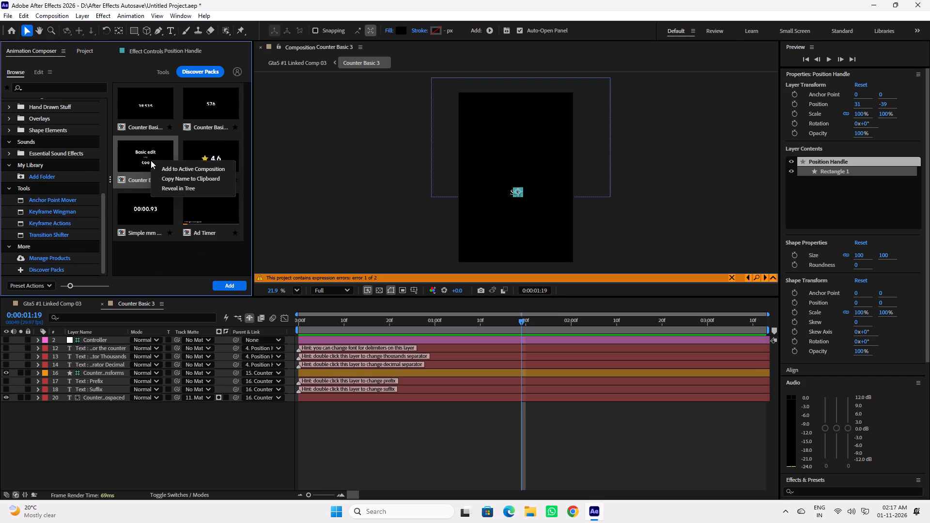
click(172, 186)
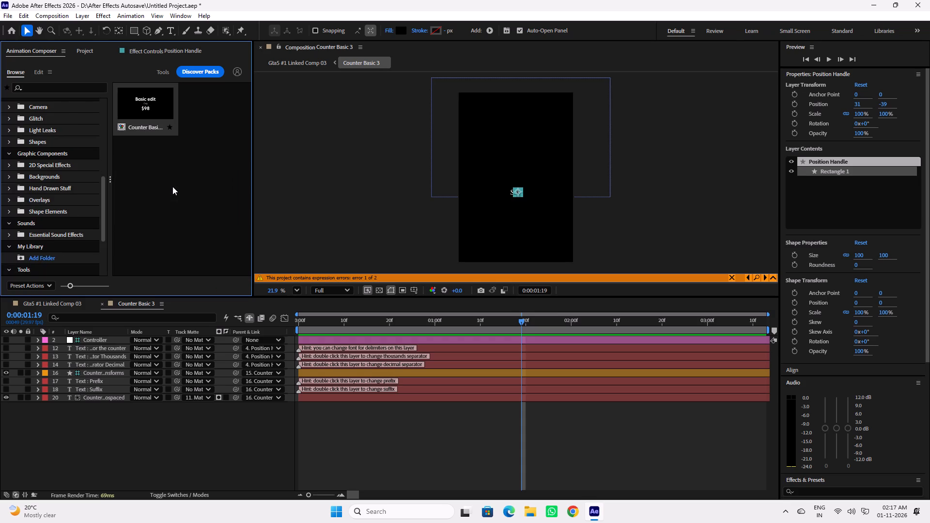
scroll(158, 170, up, 3)
click(9, 153)
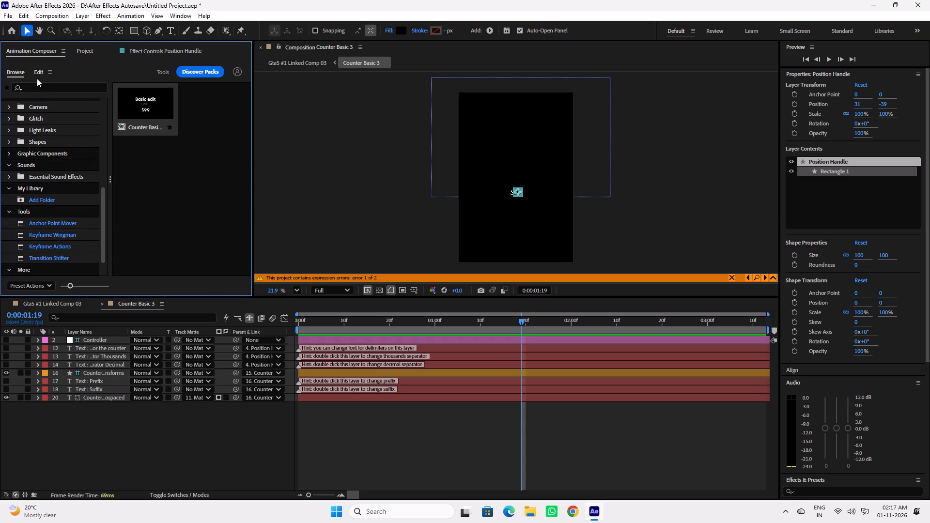
click(146, 47)
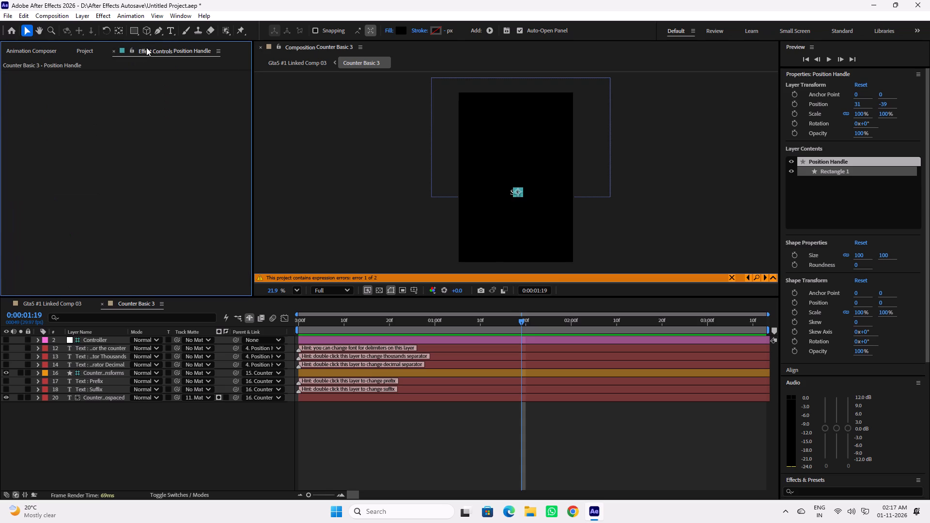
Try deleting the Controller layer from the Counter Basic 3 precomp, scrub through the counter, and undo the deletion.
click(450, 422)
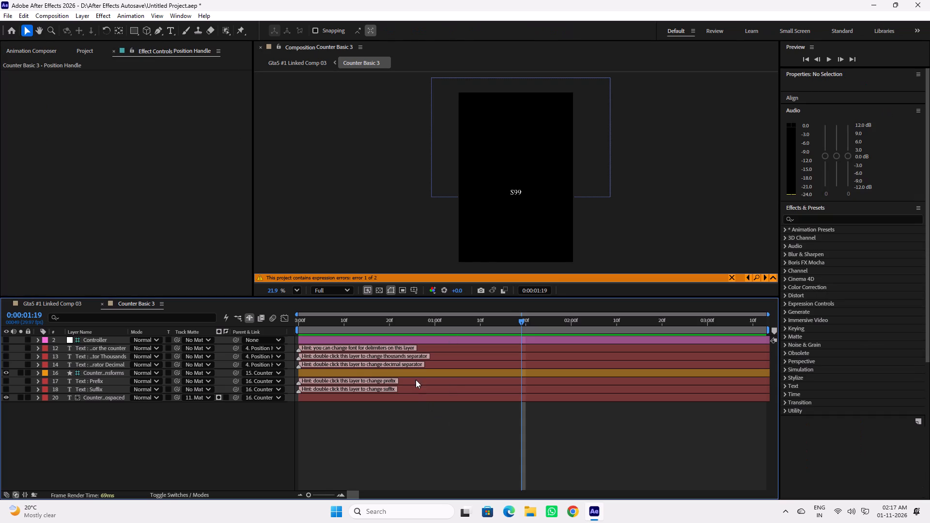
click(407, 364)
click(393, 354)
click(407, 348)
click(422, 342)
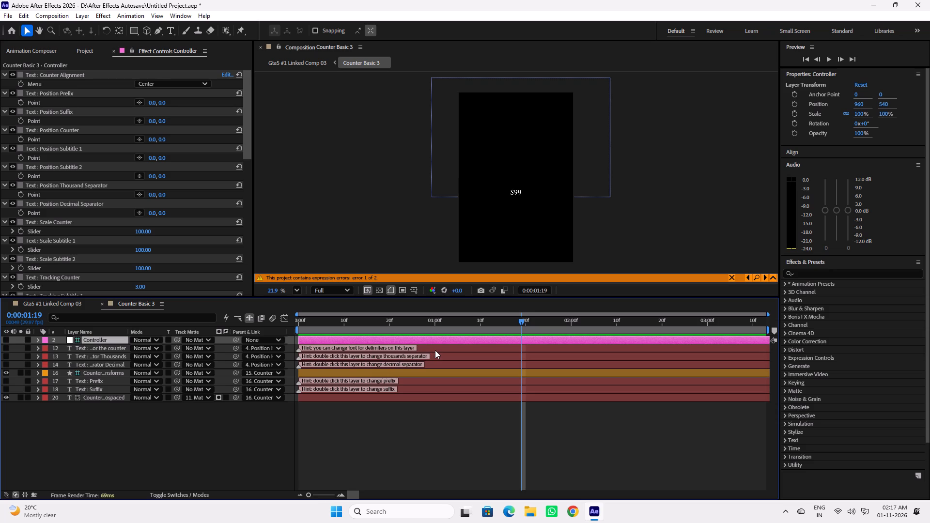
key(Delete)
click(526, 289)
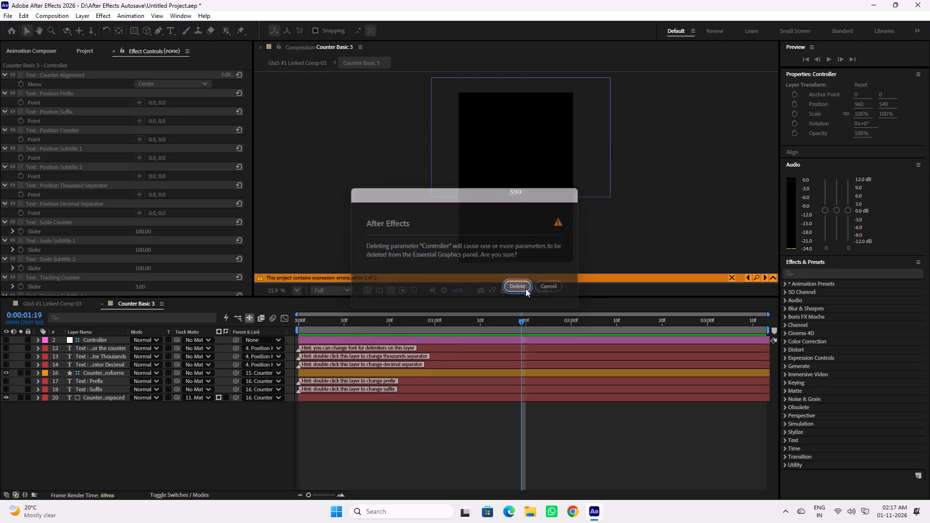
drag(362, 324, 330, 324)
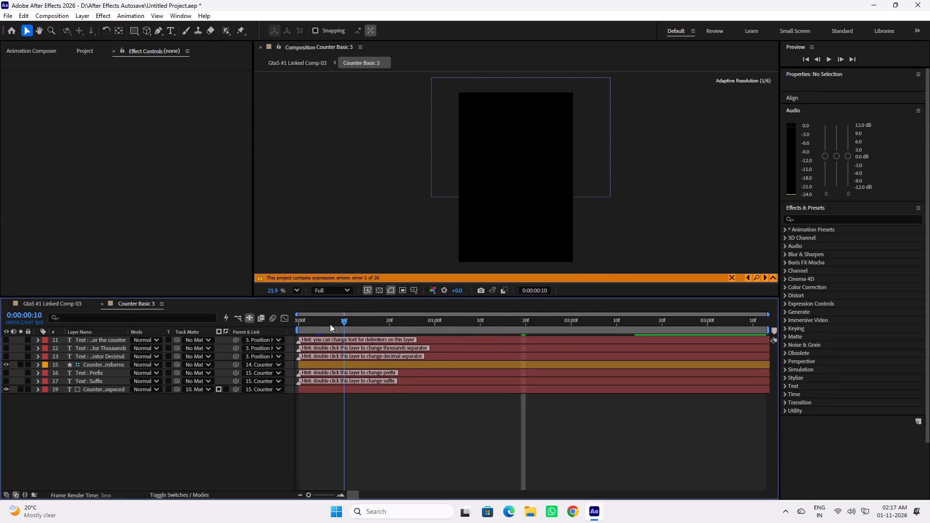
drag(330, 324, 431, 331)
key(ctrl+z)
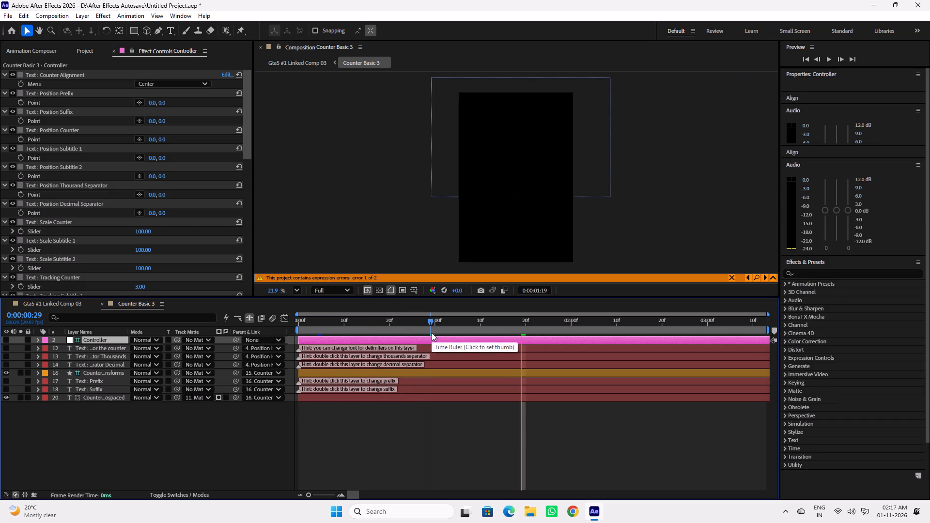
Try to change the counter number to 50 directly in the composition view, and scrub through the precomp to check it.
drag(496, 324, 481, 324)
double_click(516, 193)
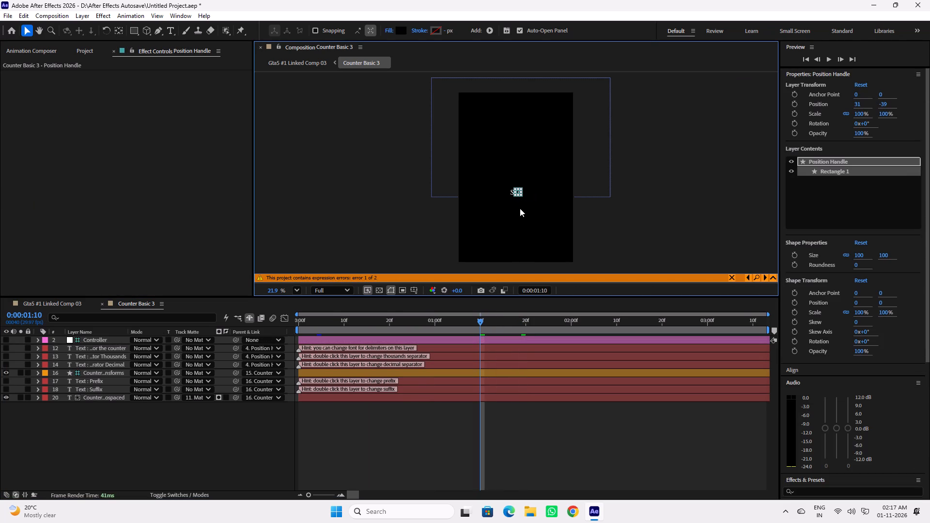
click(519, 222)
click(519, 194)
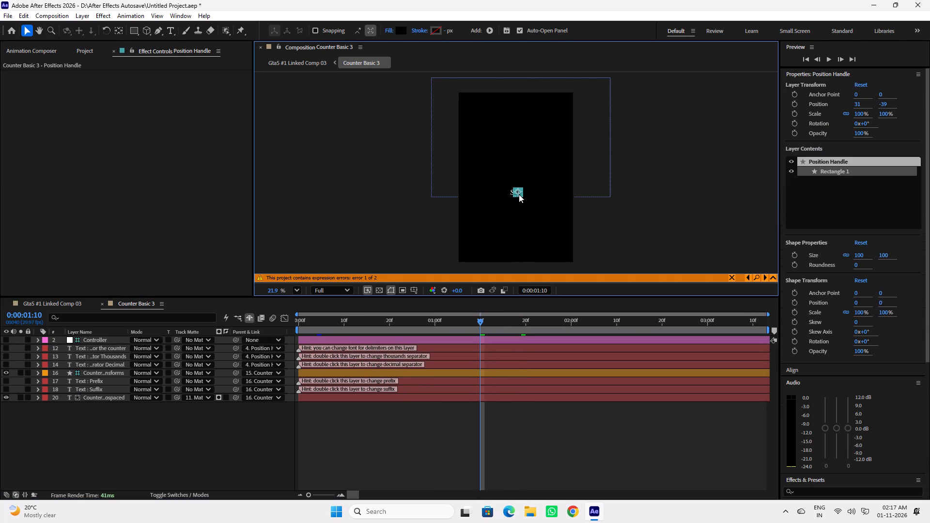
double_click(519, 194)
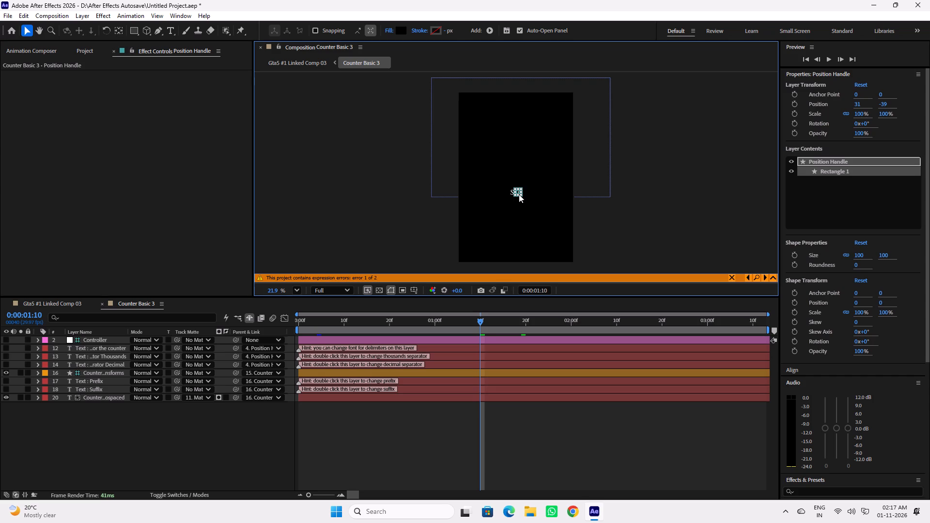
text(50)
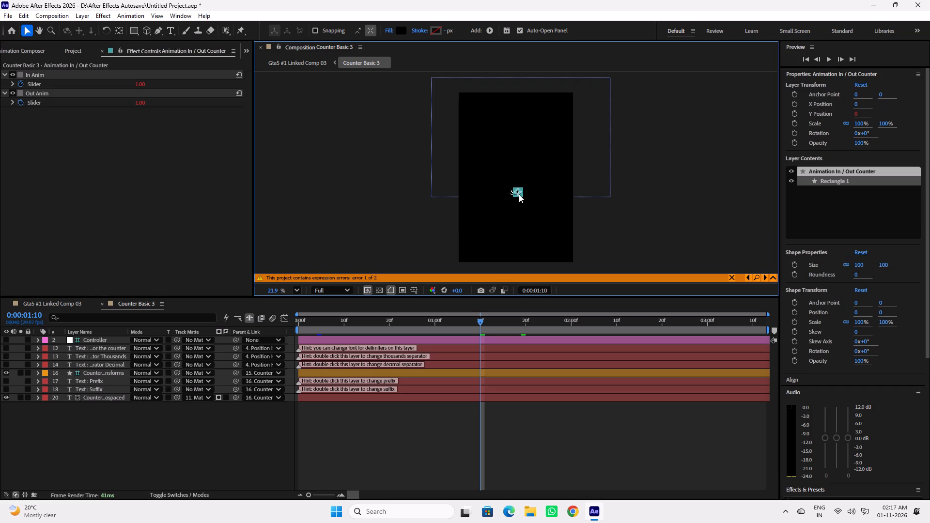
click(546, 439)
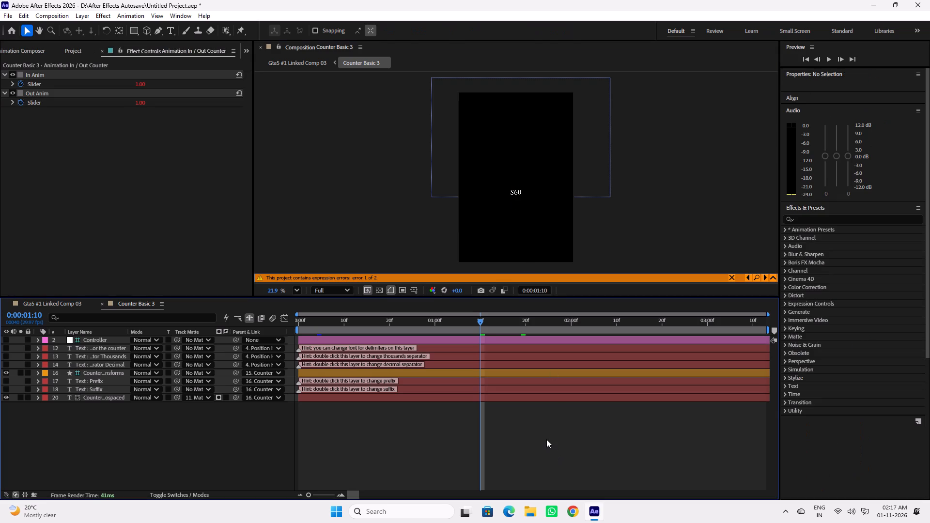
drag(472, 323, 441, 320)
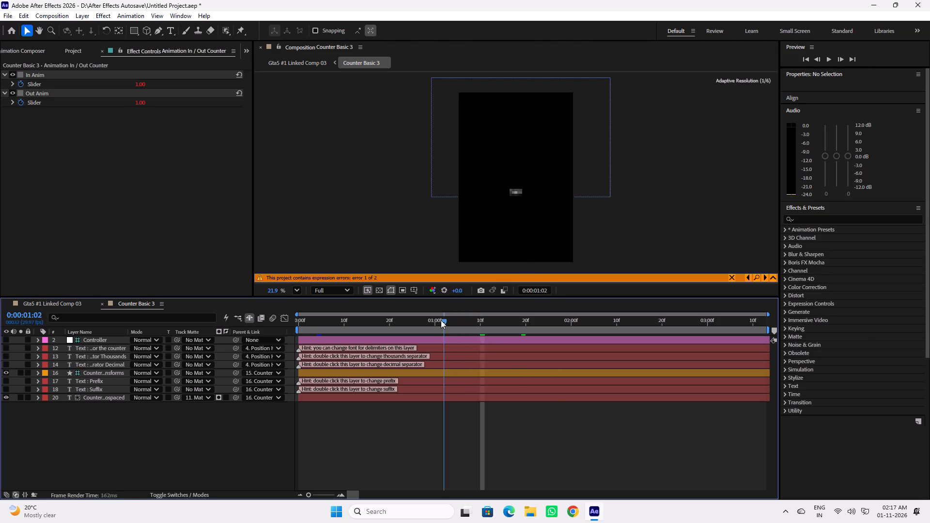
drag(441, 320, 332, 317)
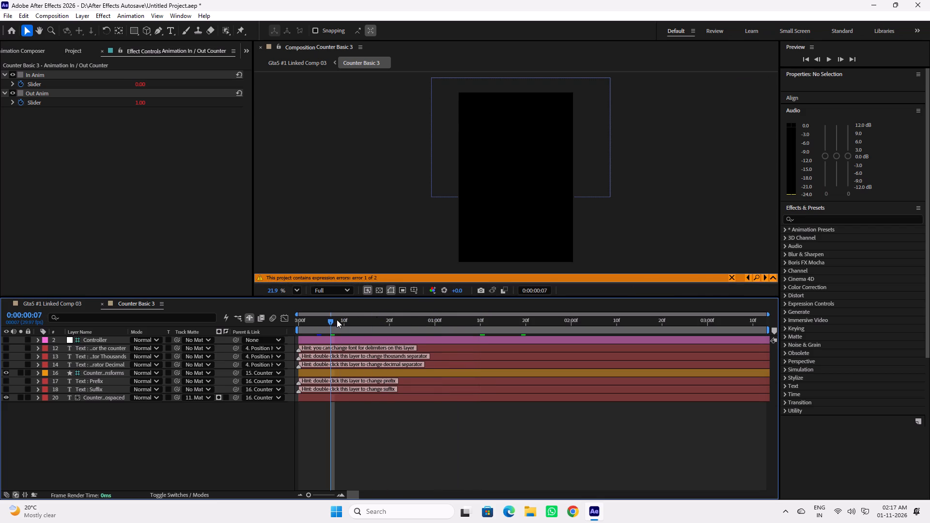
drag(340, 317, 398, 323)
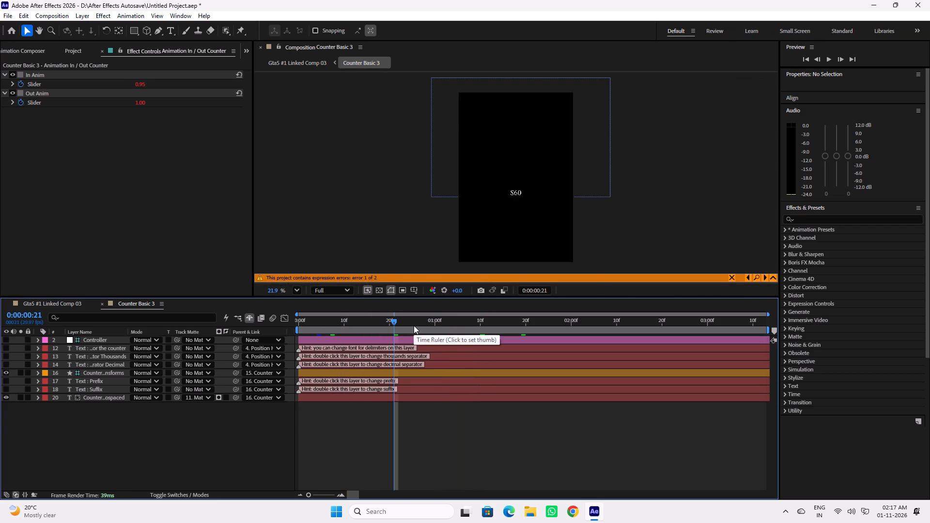
Undo the deletions of the Text : Subtitle 2 and Text : Subtitle 1 layers in the Counter Basic 3 precomp.
key(ctrl+z)
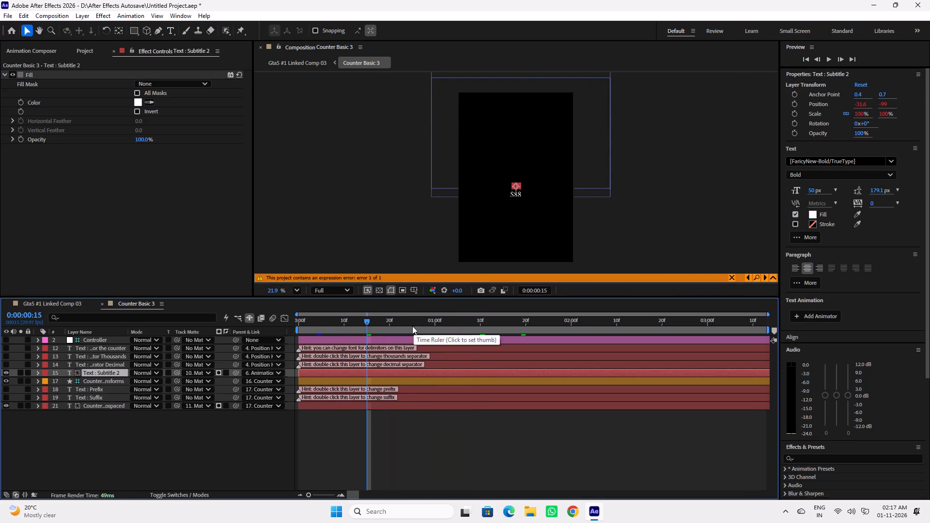
drag(384, 324, 391, 330)
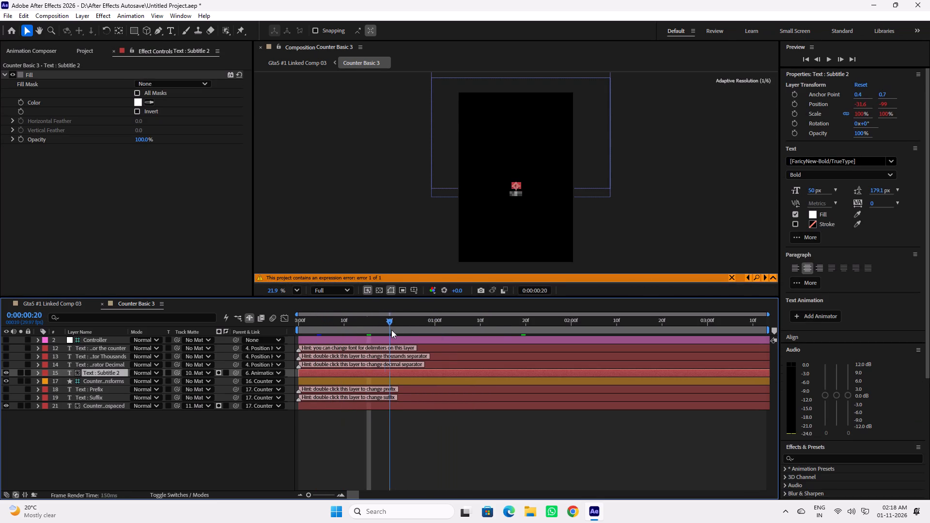
drag(391, 330, 413, 331)
key(ctrl+z)
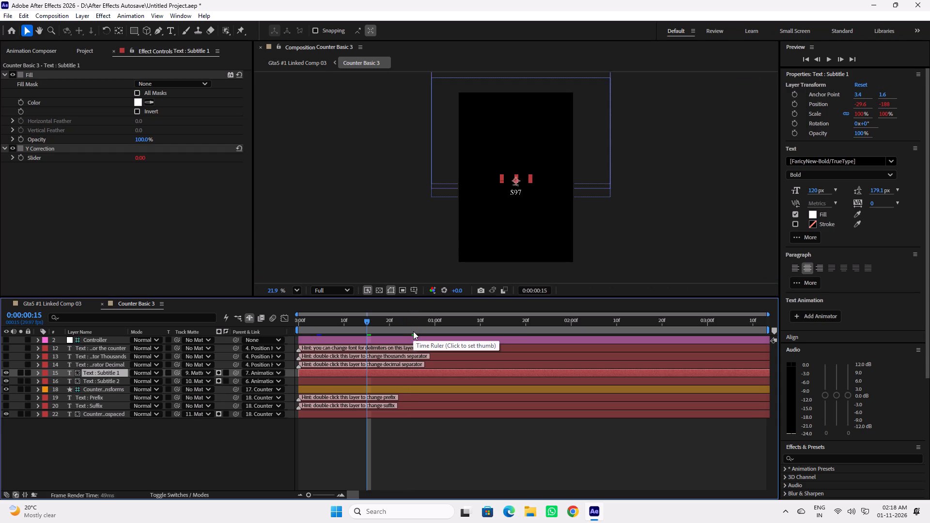
Play back the Counter Basic 3 precomp from 0:00:00:02 to check the subtitles and counter animation.
drag(366, 325, 307, 324)
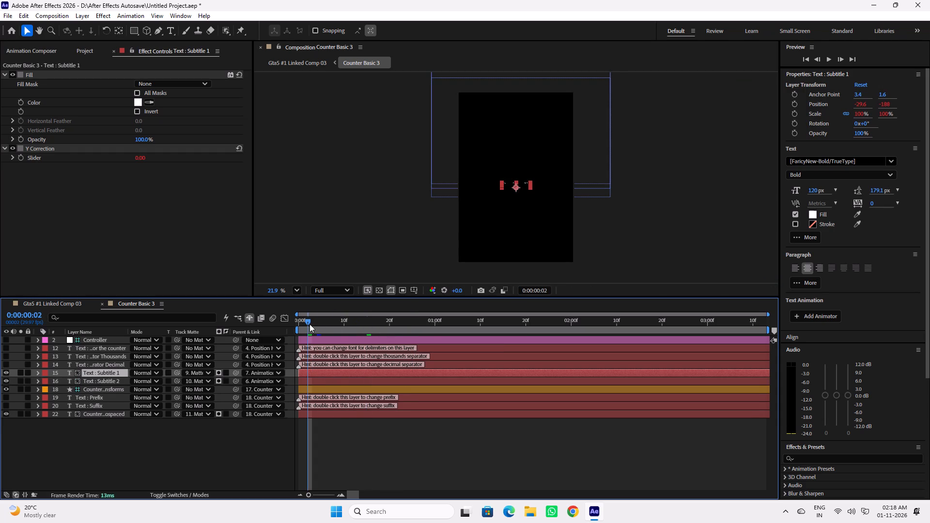
key(space)
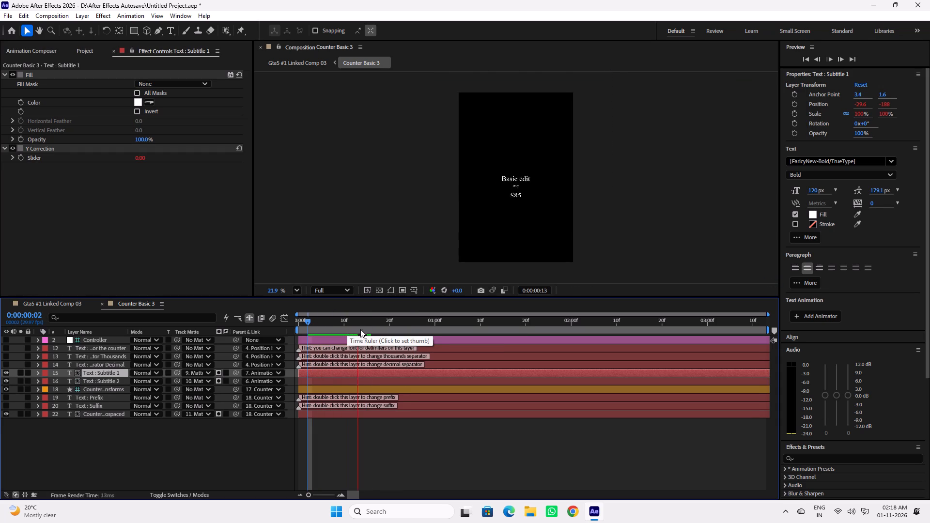
key(space)
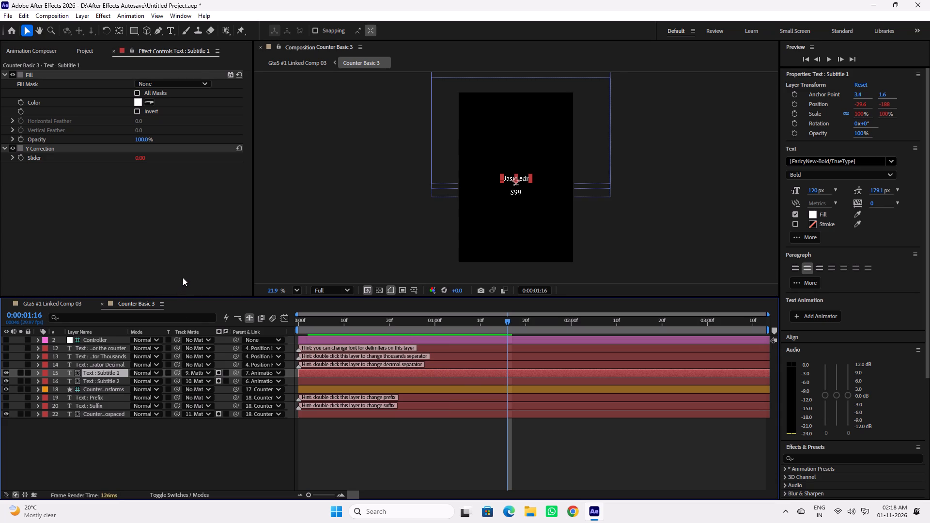
Delete the Text : Subtitle 1 layer from the Counter Basic 3 precomp.
click(101, 373)
key(Delete)
click(524, 288)
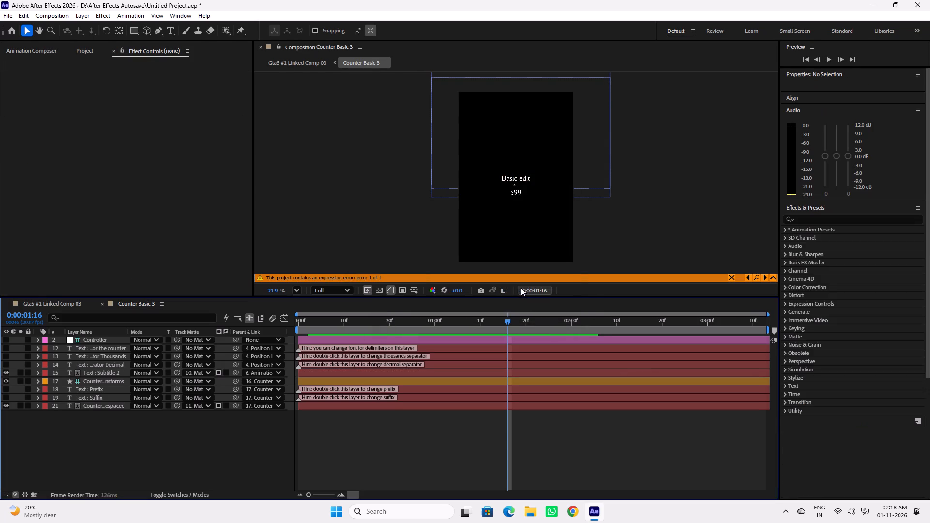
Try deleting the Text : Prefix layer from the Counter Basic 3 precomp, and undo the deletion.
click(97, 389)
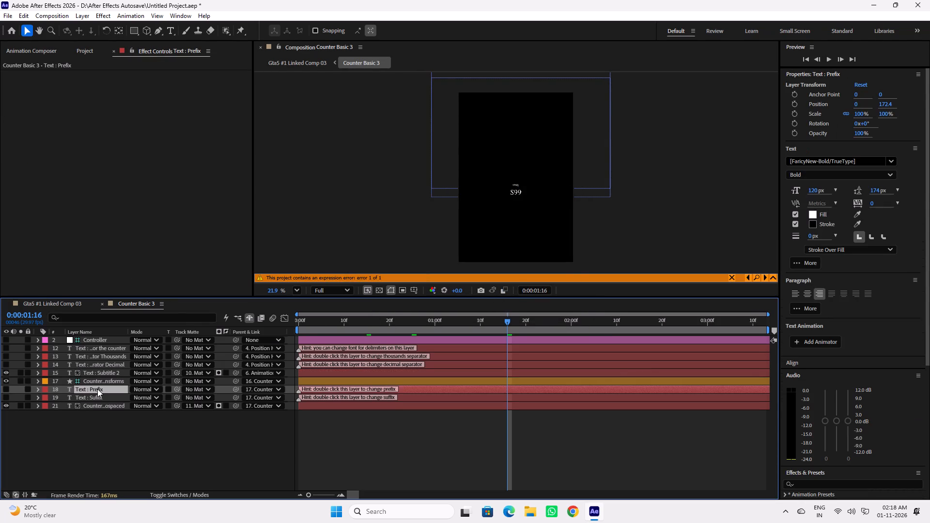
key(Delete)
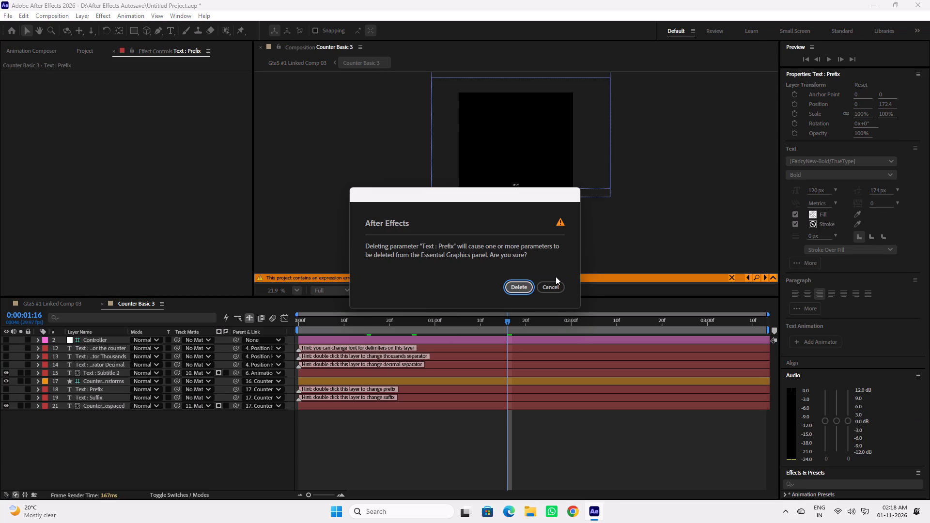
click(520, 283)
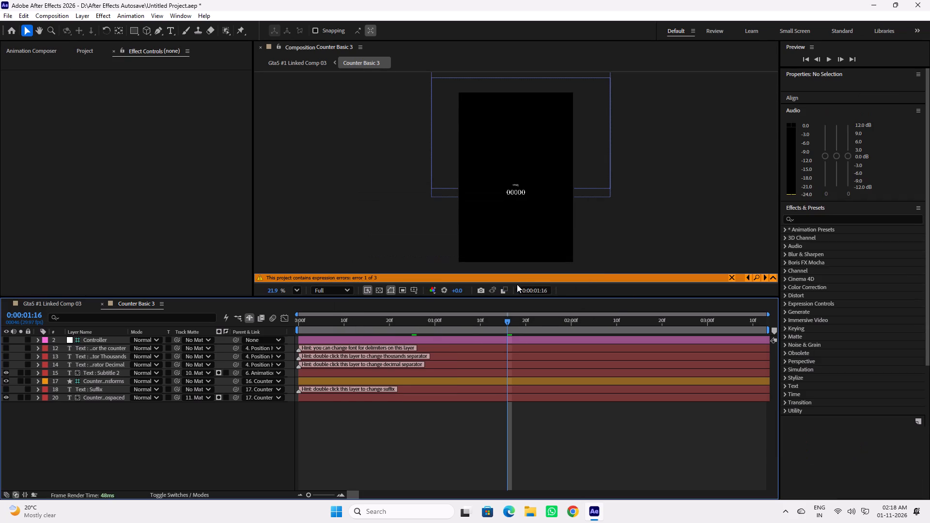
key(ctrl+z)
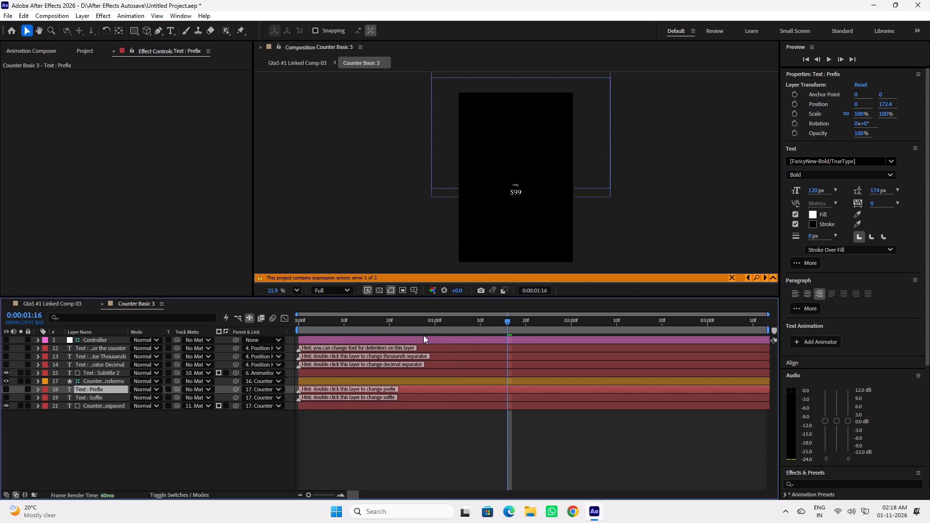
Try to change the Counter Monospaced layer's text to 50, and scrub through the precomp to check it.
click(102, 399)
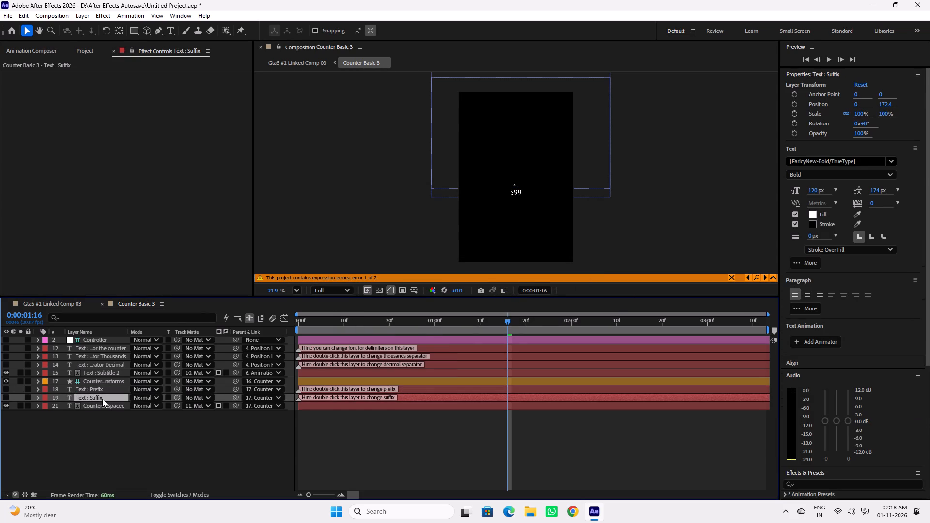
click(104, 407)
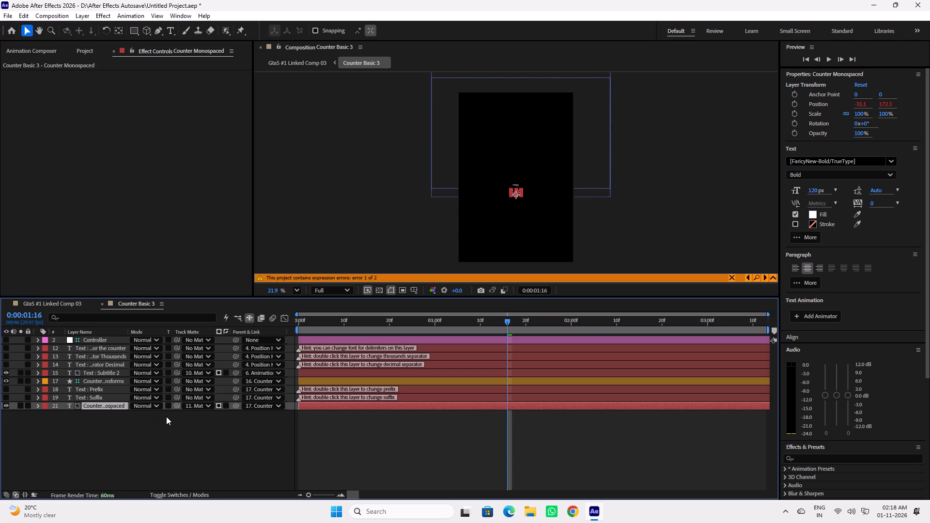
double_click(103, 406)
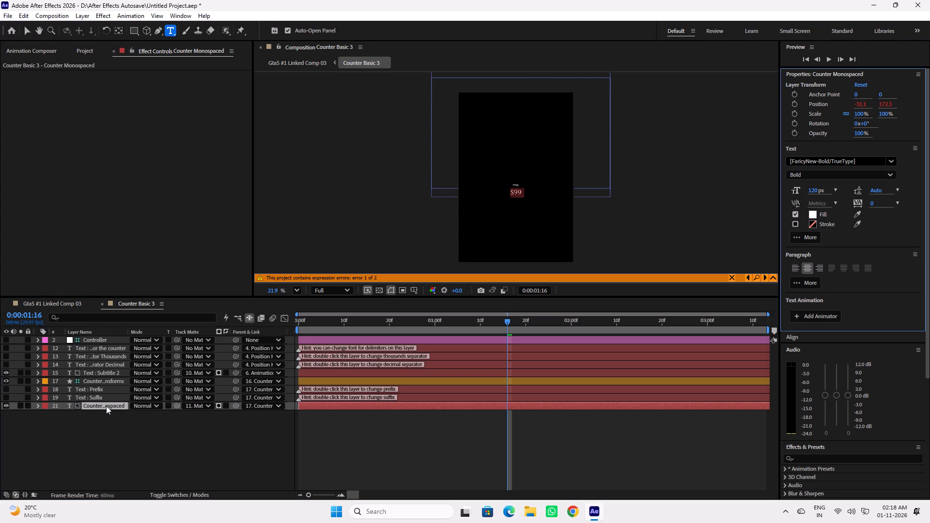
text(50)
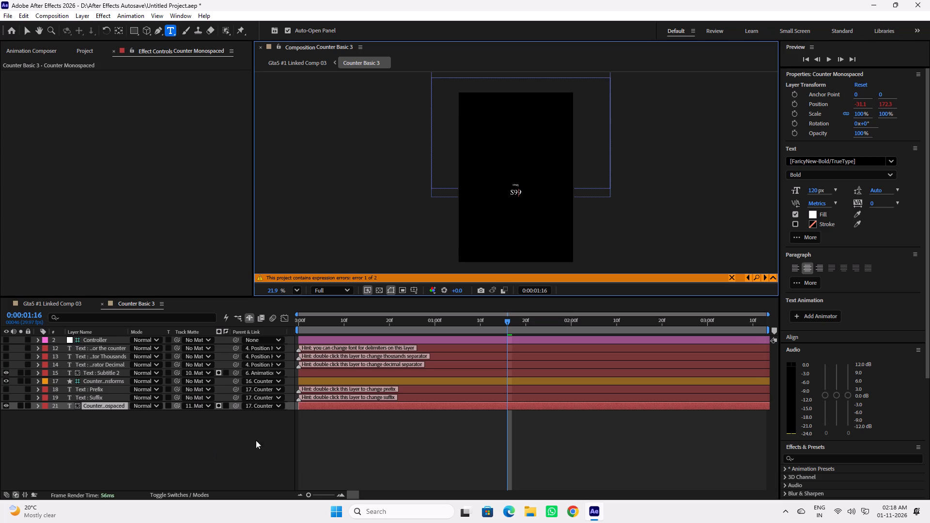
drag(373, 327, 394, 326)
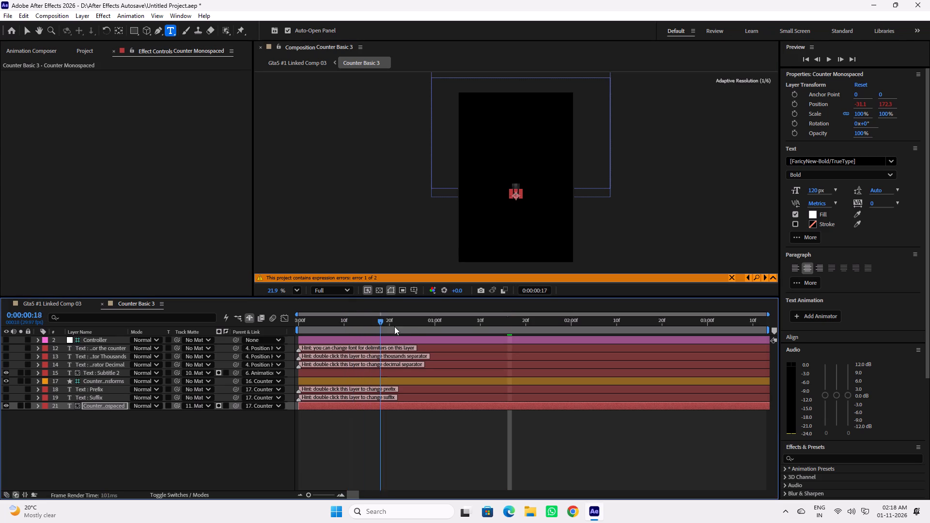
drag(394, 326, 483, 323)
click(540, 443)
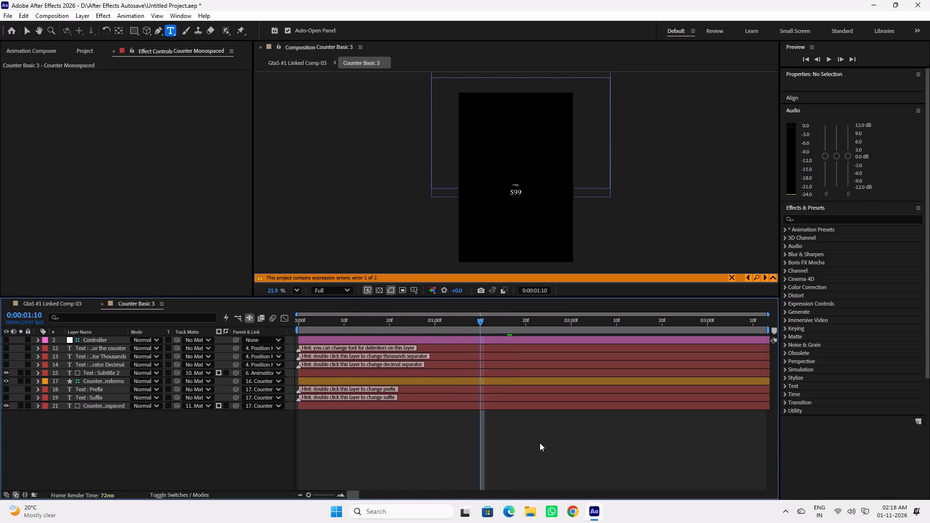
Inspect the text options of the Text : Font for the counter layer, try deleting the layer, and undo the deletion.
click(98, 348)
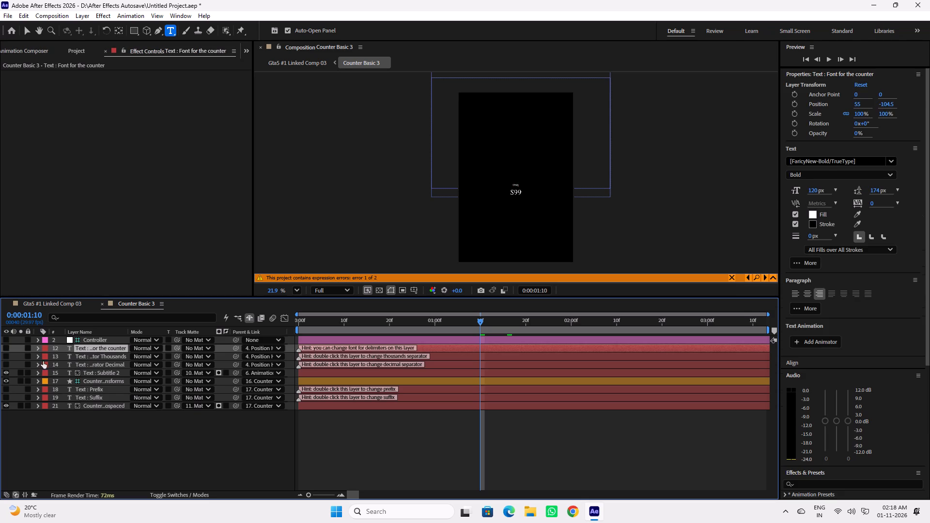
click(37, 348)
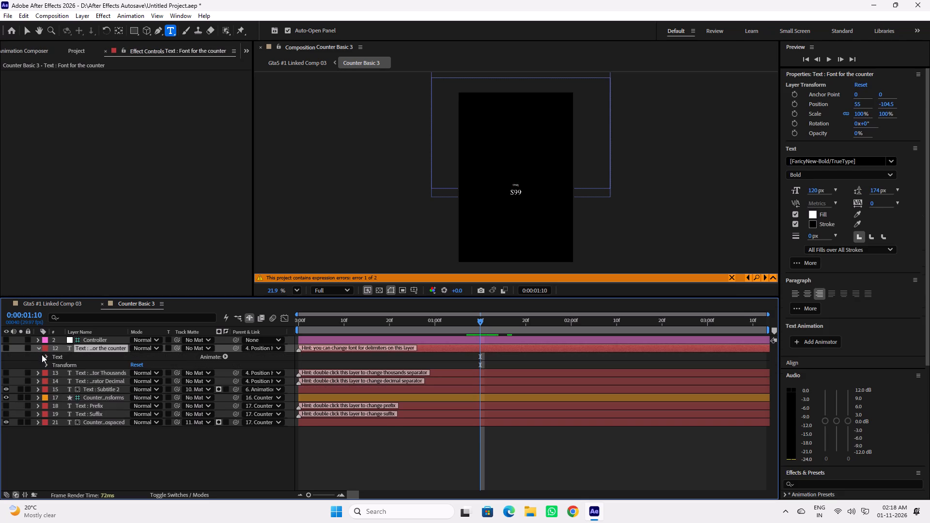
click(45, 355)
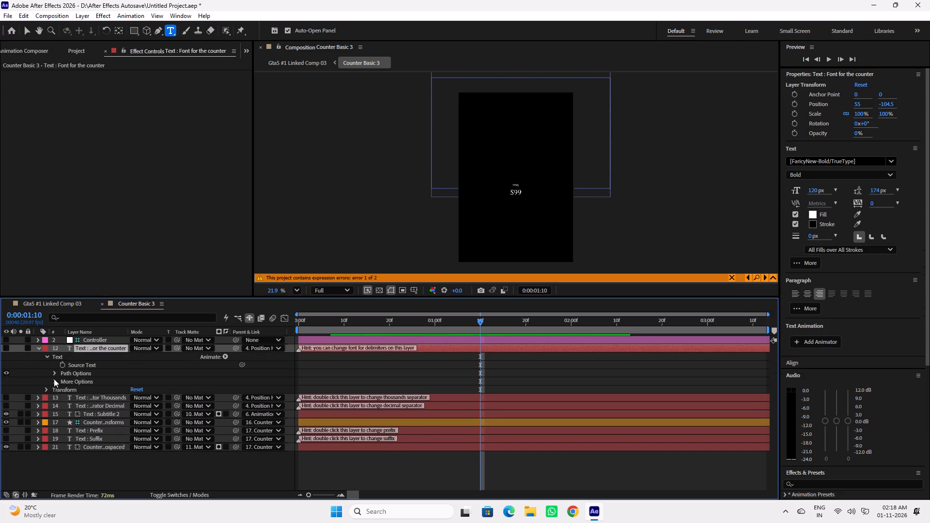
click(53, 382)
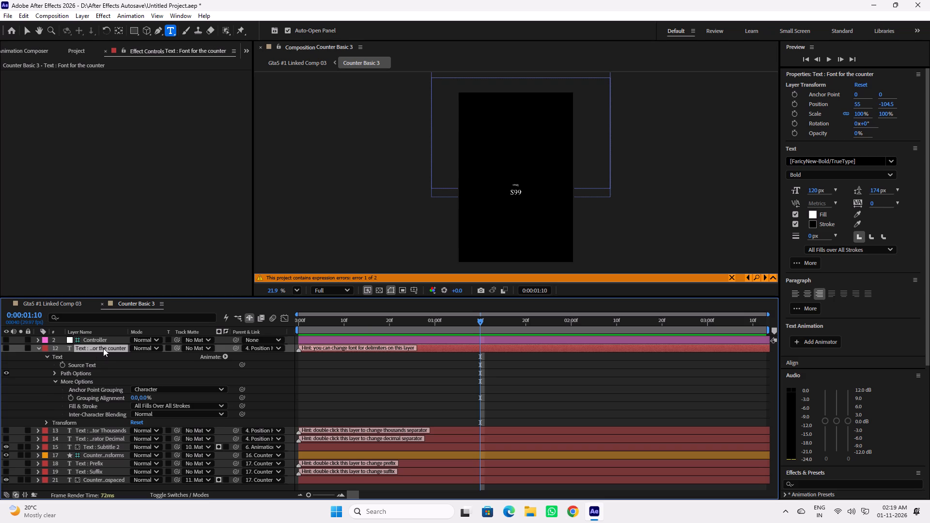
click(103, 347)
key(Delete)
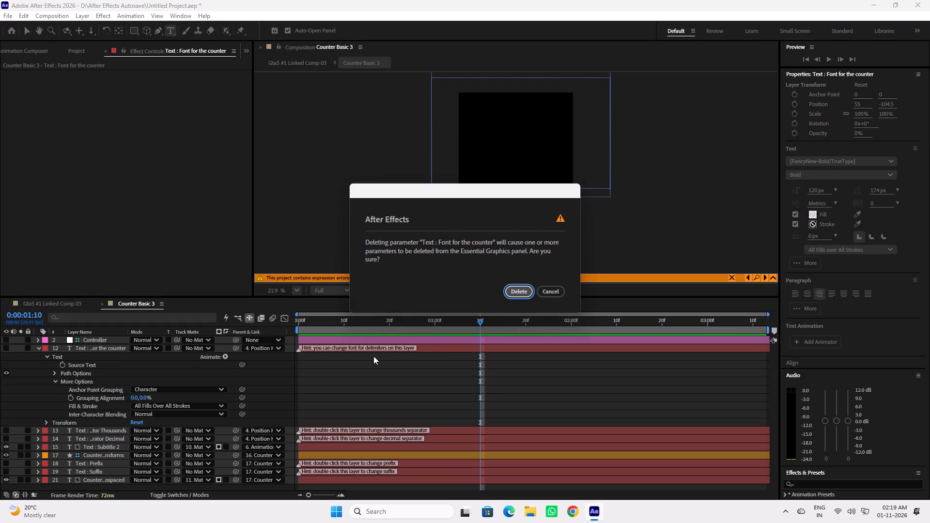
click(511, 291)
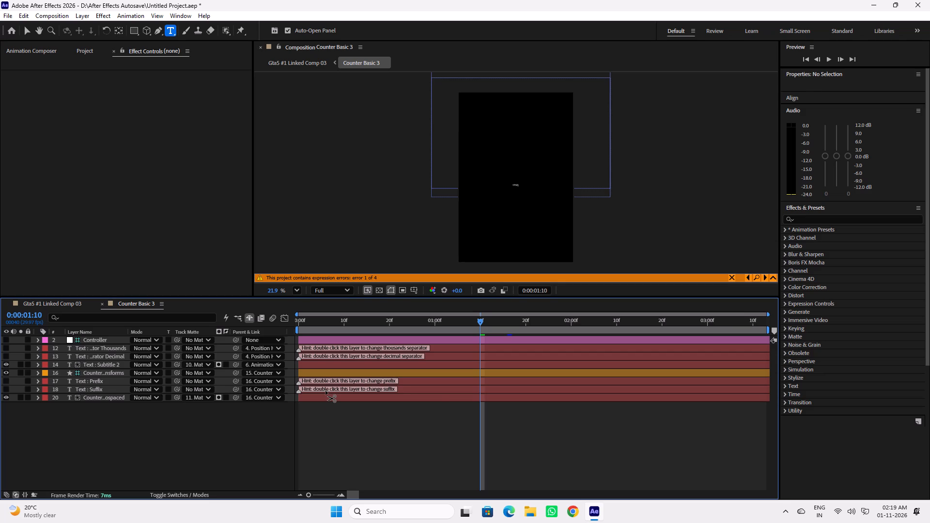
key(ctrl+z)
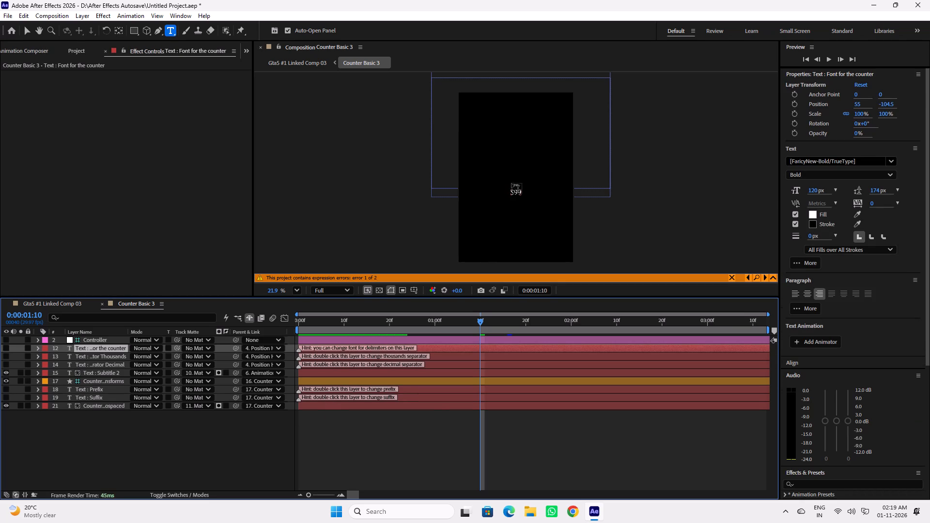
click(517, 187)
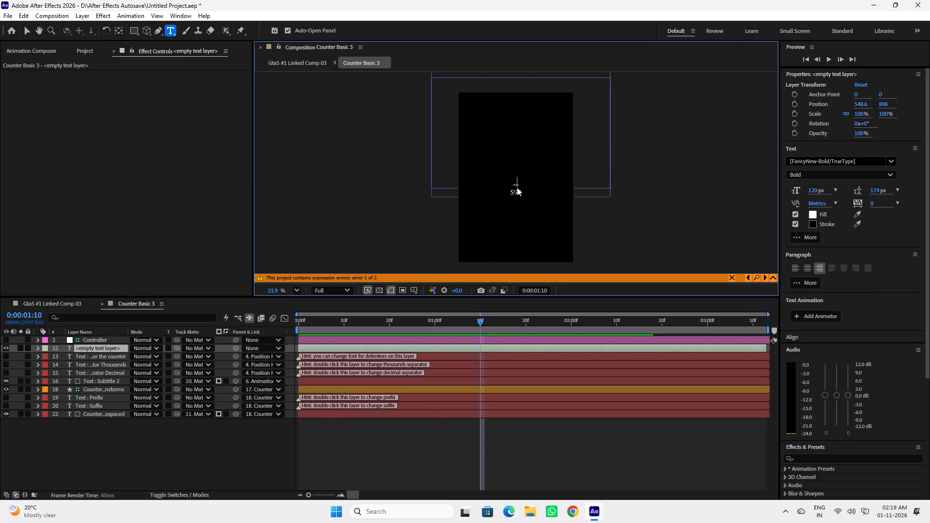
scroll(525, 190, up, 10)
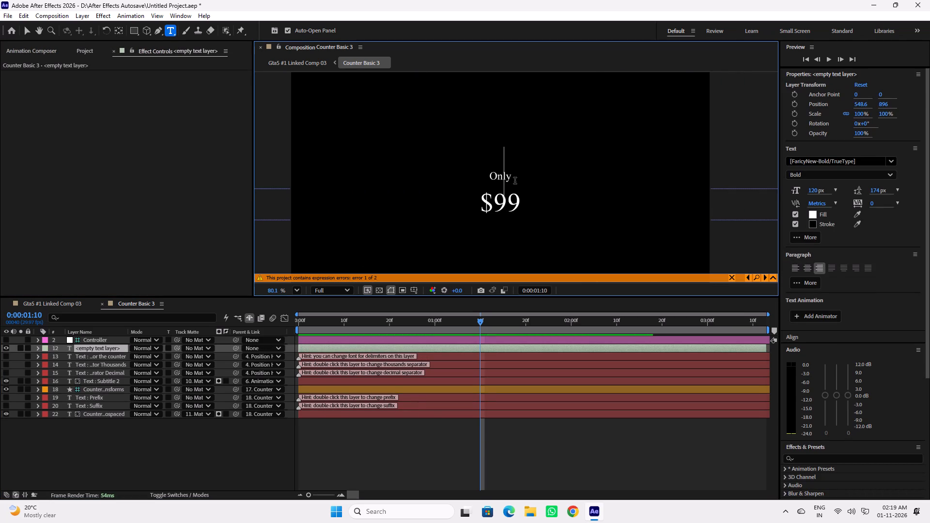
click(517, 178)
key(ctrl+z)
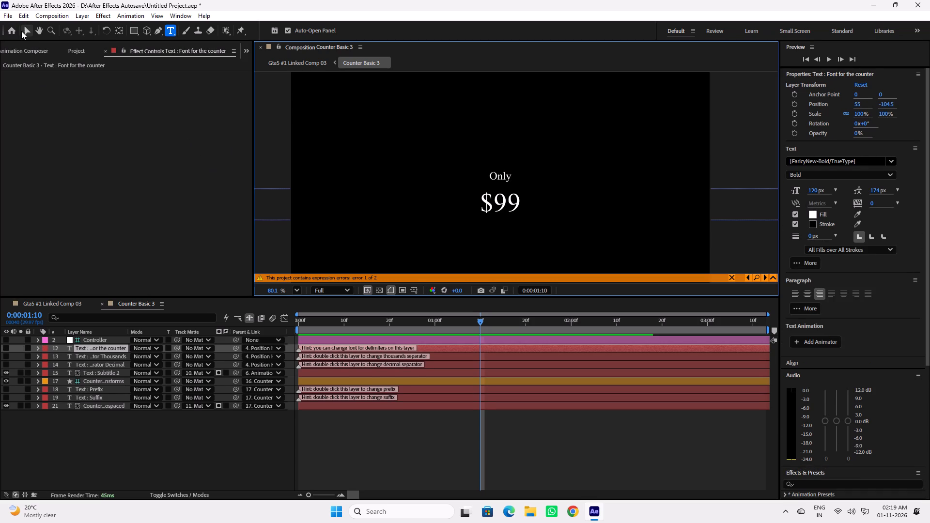
Delete the Text : Subtitle 2 layer, the "Only" text above the counter number.
click(25, 31)
click(506, 177)
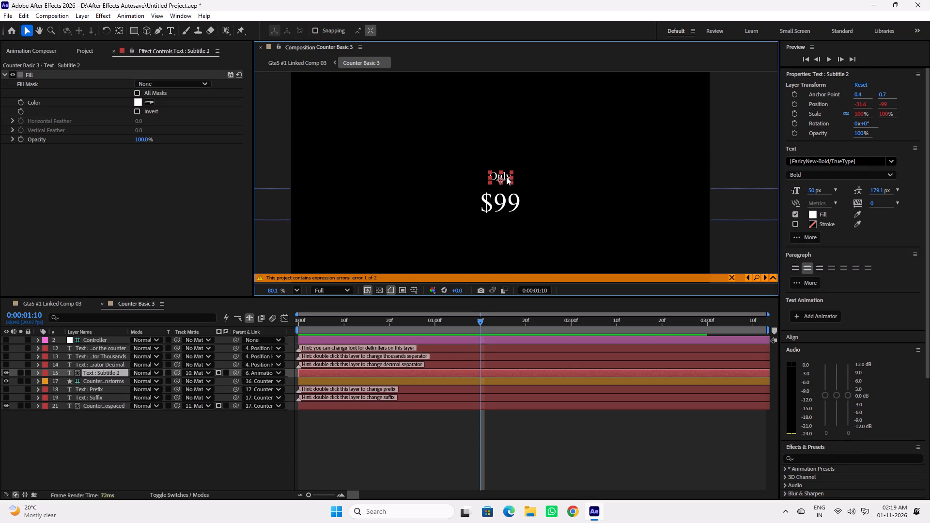
key(Delete)
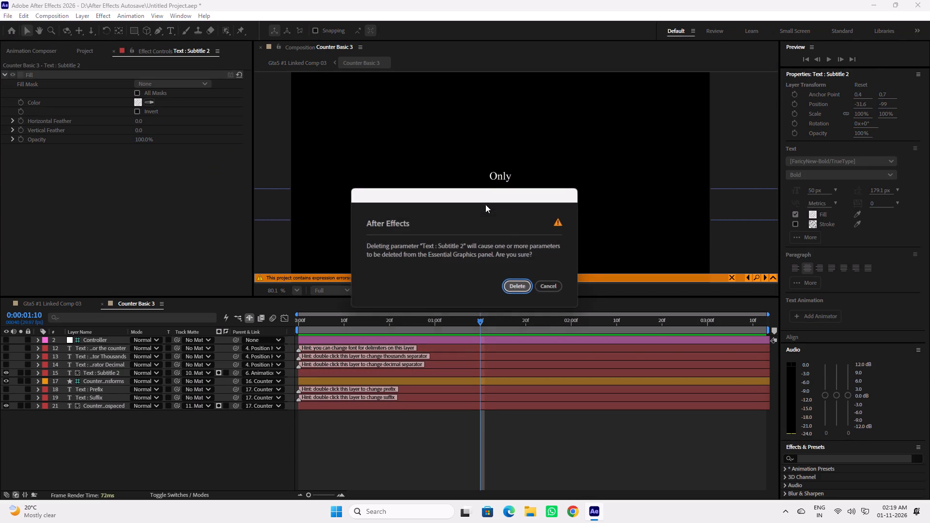
click(518, 282)
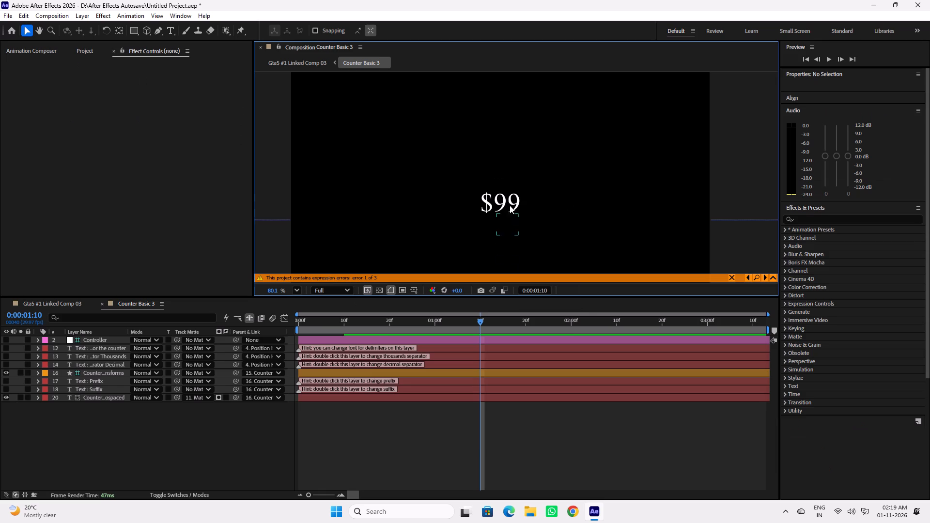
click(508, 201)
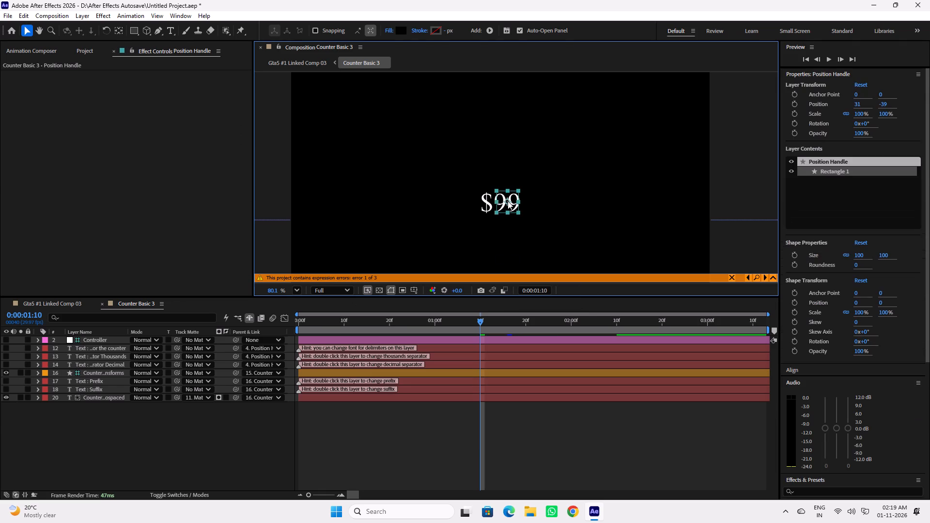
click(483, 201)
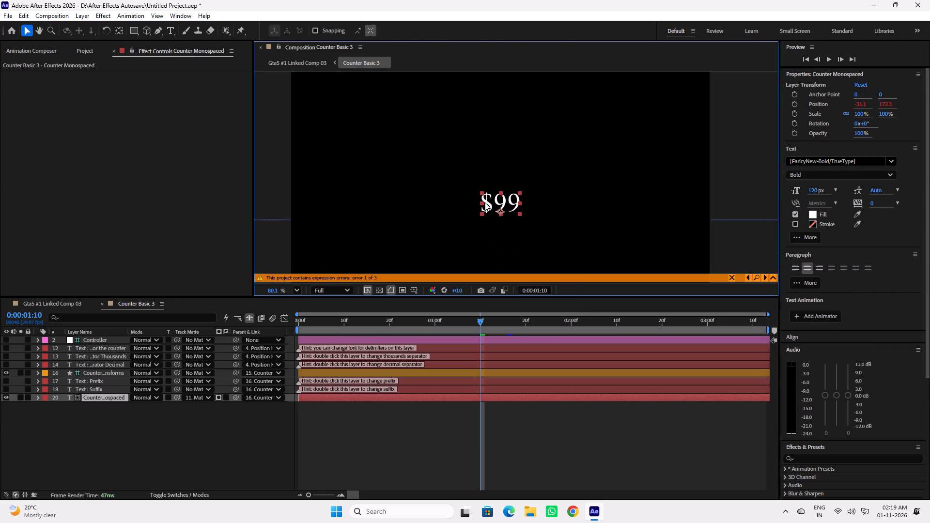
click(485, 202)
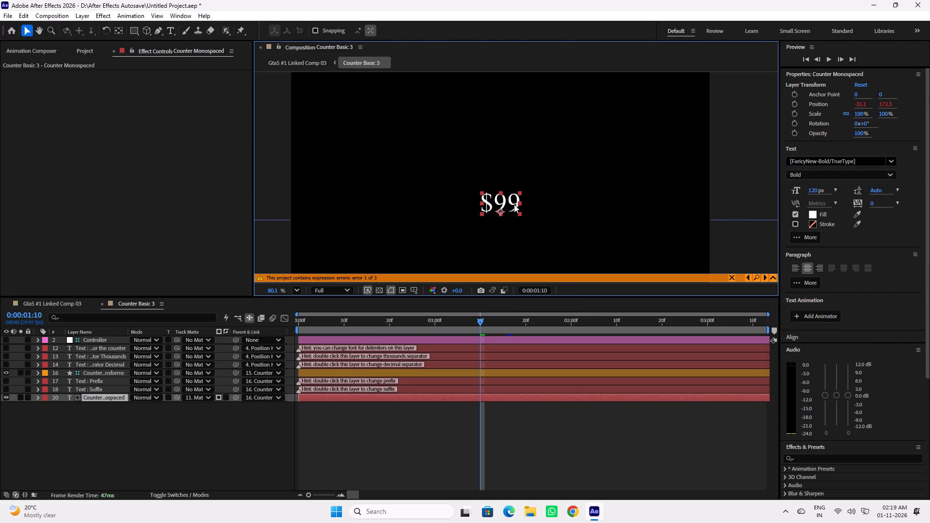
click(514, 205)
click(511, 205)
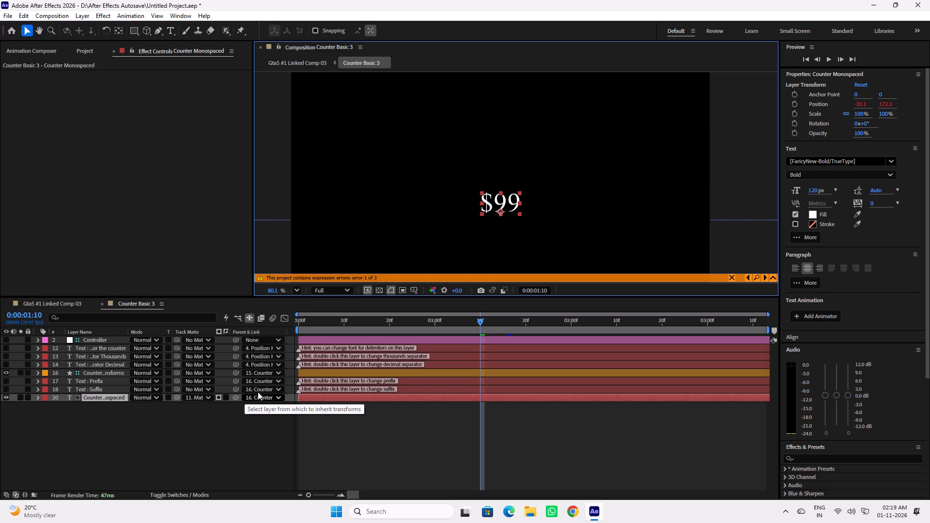
Switch the timeline columns from blending modes and track mattes to layer switches.
key(F4)
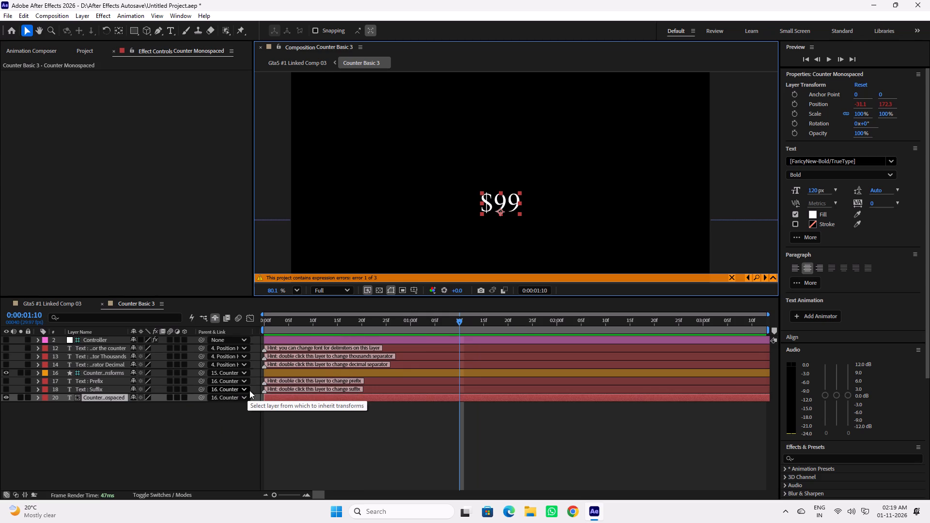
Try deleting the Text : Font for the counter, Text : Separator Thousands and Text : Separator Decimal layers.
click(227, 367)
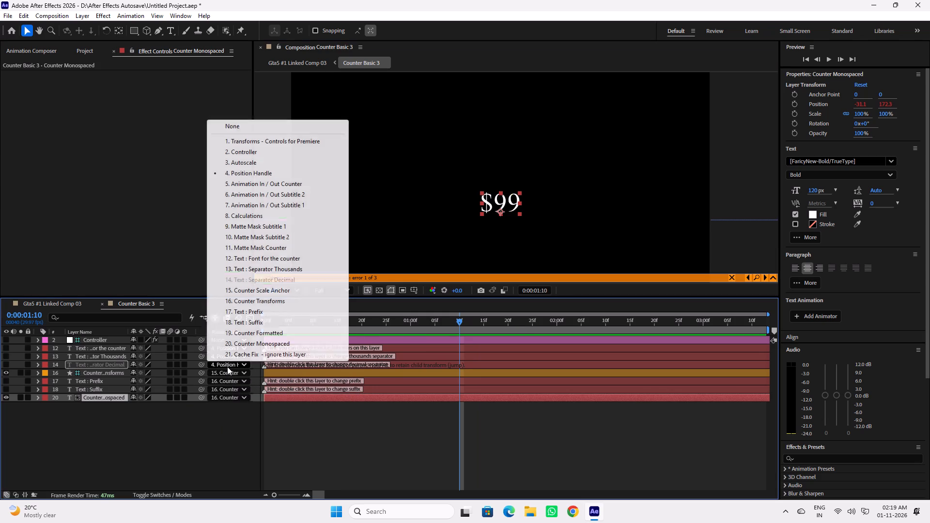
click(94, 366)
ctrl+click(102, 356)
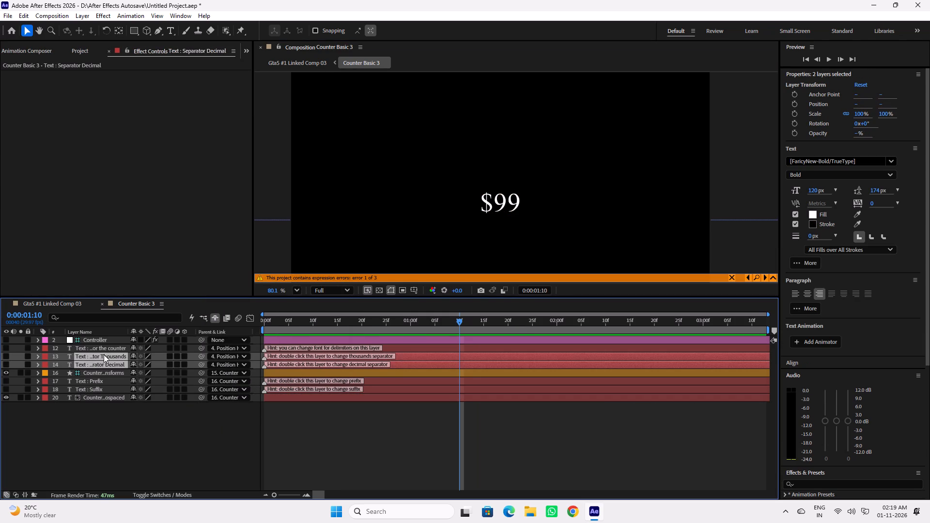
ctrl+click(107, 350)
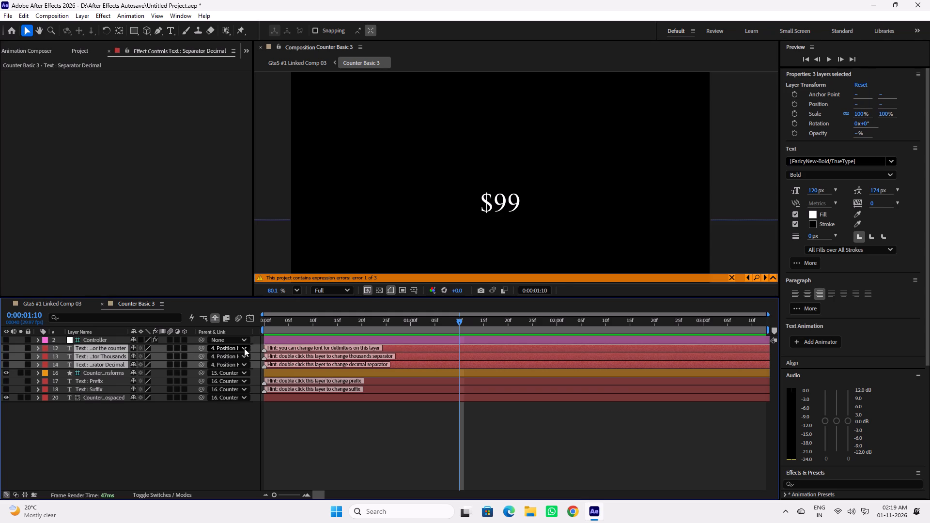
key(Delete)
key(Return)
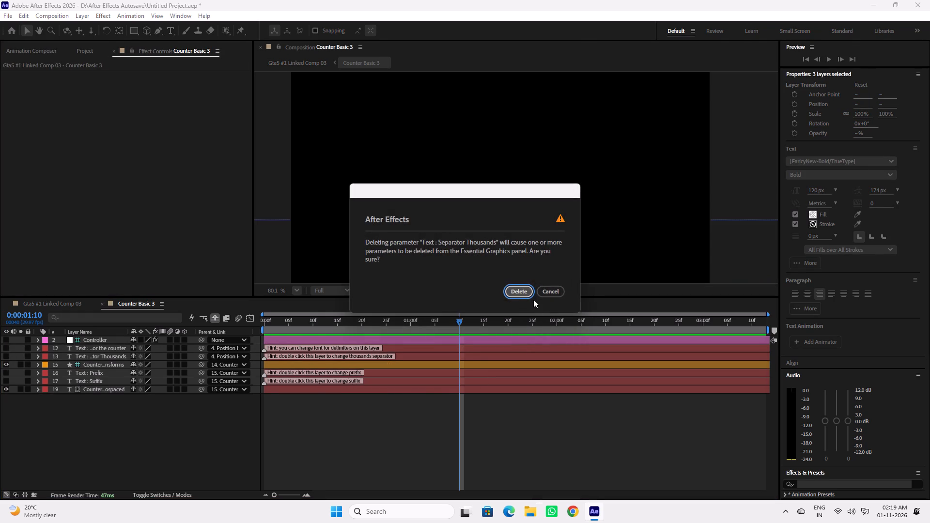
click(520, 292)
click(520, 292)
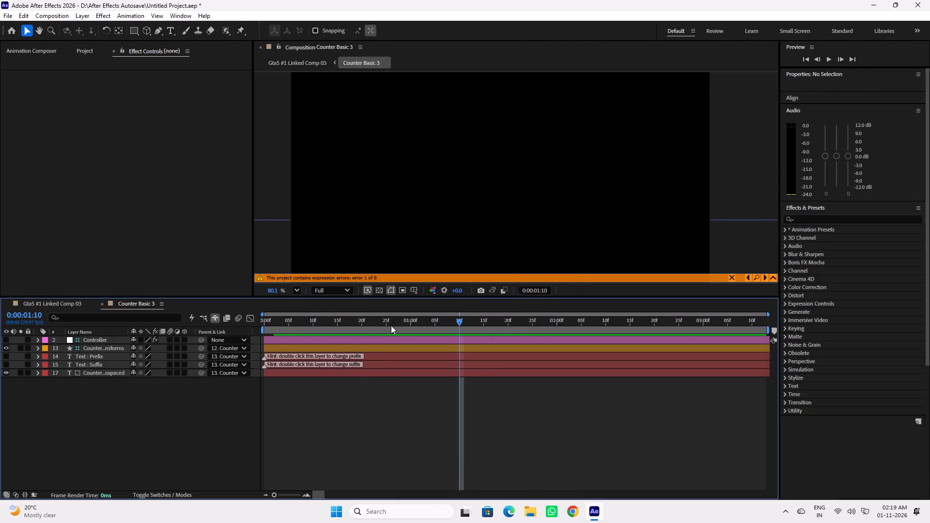
Scrub the opening frames and check the Text : Prefix, Text : Suffix and Counter Transforms layers.
drag(358, 323, 319, 325)
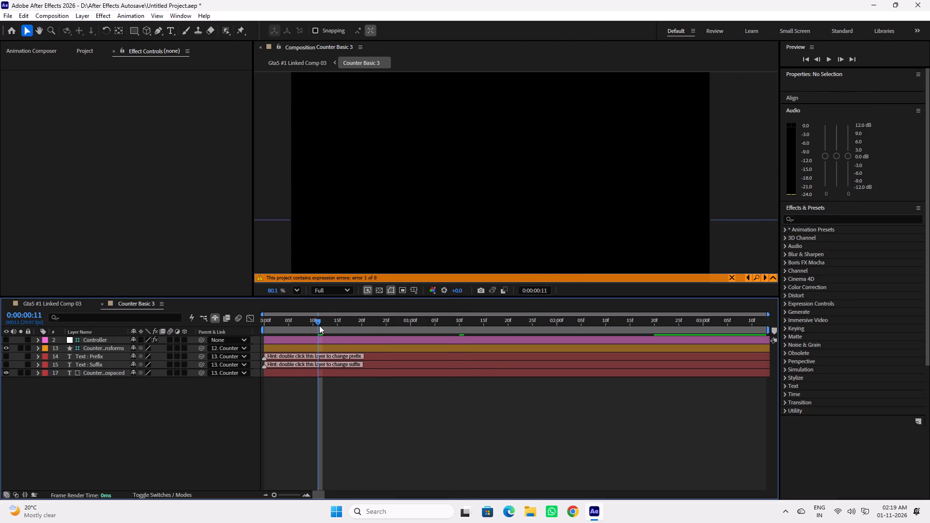
click(82, 356)
click(95, 364)
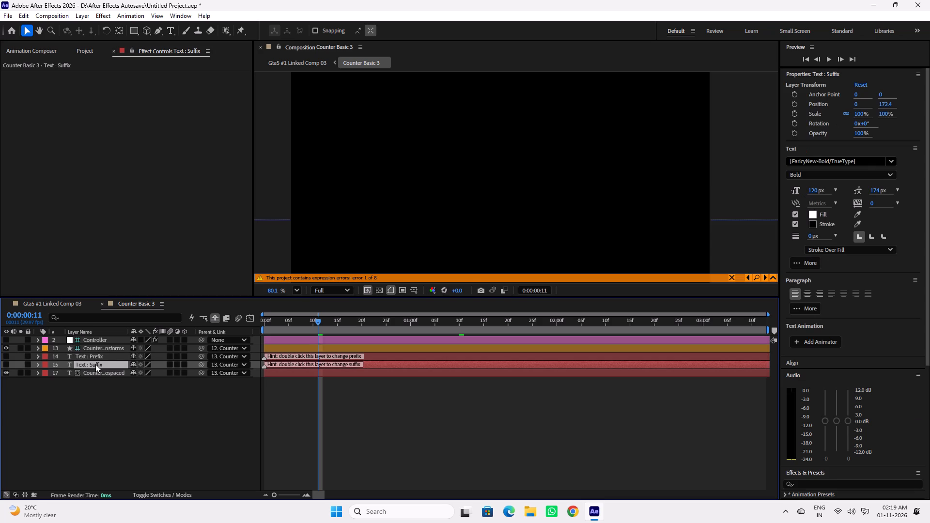
click(103, 346)
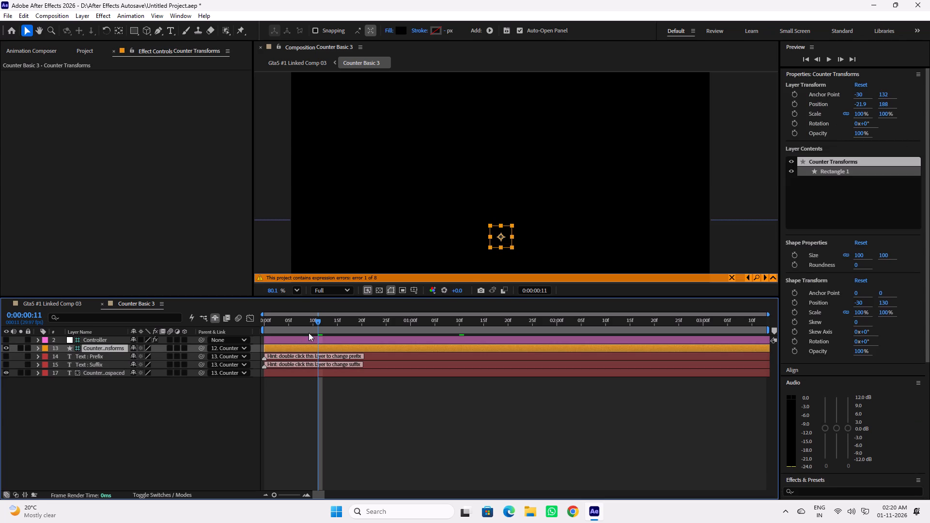
drag(303, 325, 290, 327)
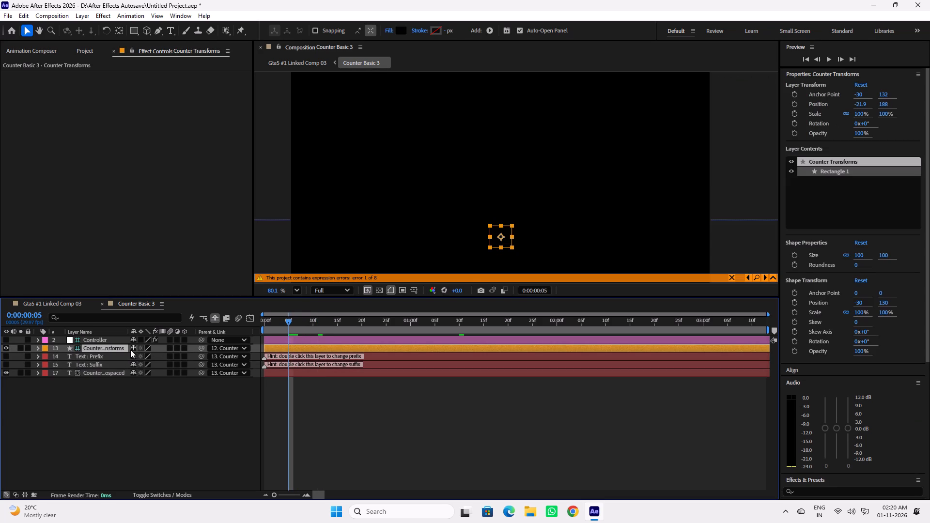
Reveal the Opacity property of the Counter Transforms, Text : Prefix, Text : Suffix, Counter Monospaced and Controller layers.
key(t)
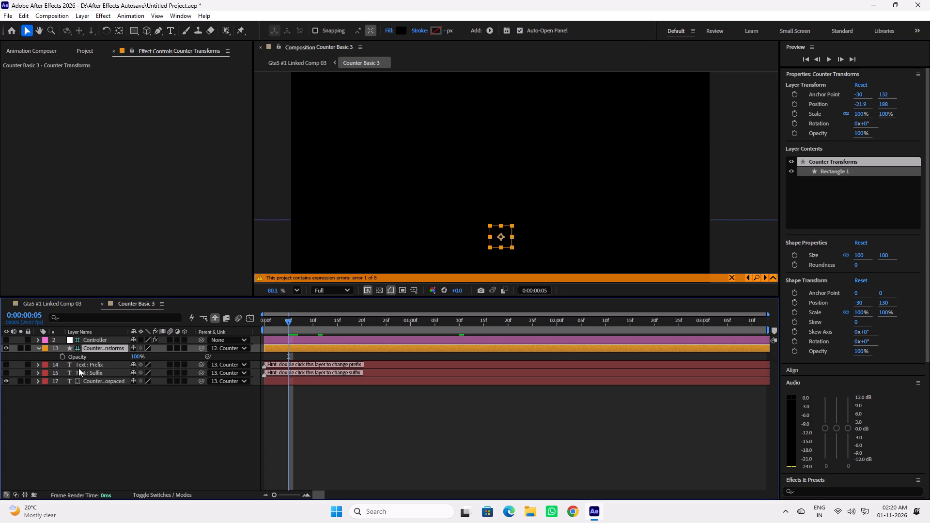
click(81, 366)
key(t)
click(93, 384)
key(t)
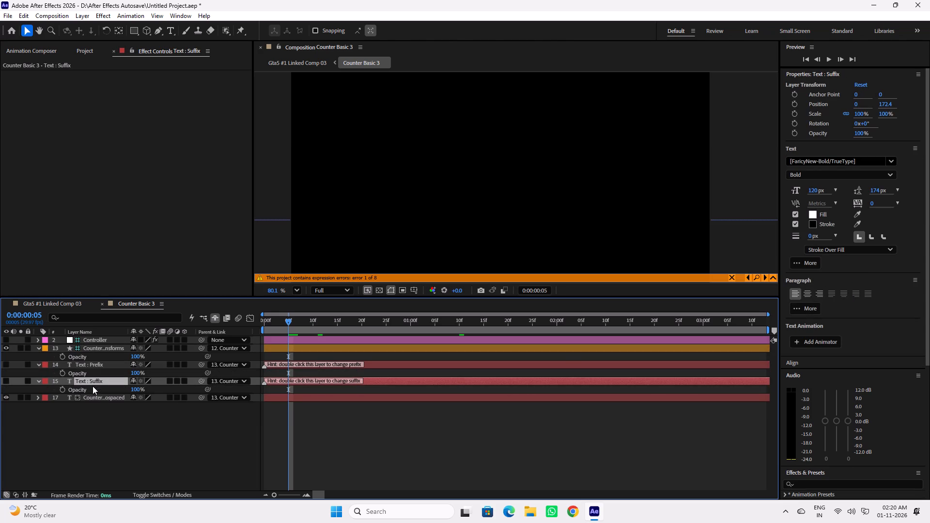
click(99, 400)
key(t)
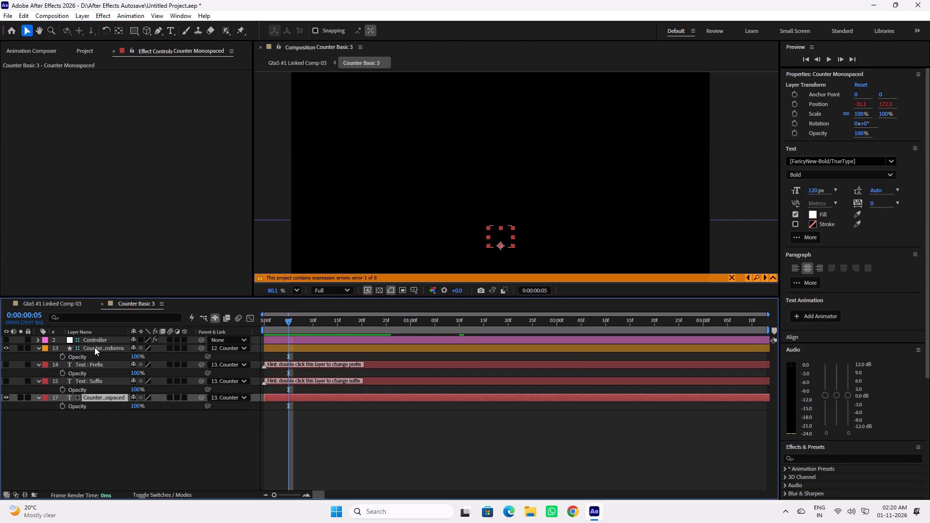
click(94, 347)
key(t)
key(t)
click(100, 339)
key(t)
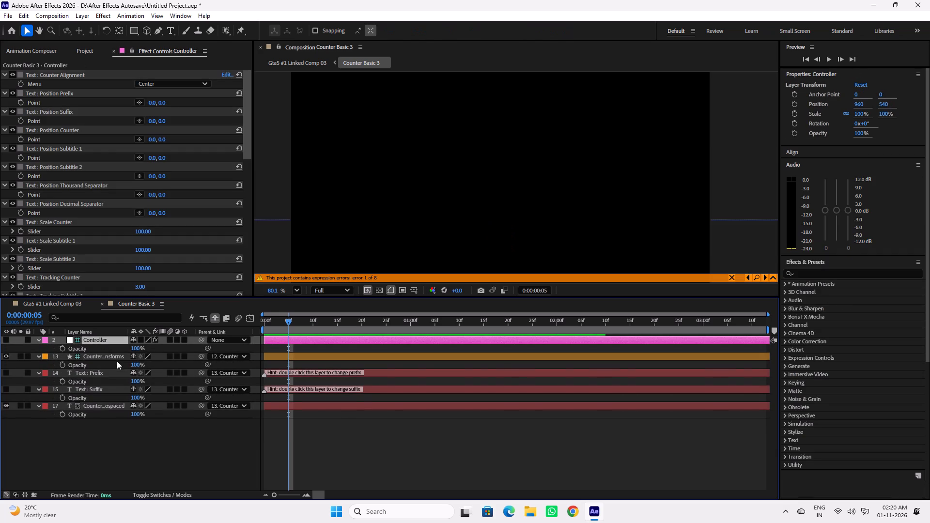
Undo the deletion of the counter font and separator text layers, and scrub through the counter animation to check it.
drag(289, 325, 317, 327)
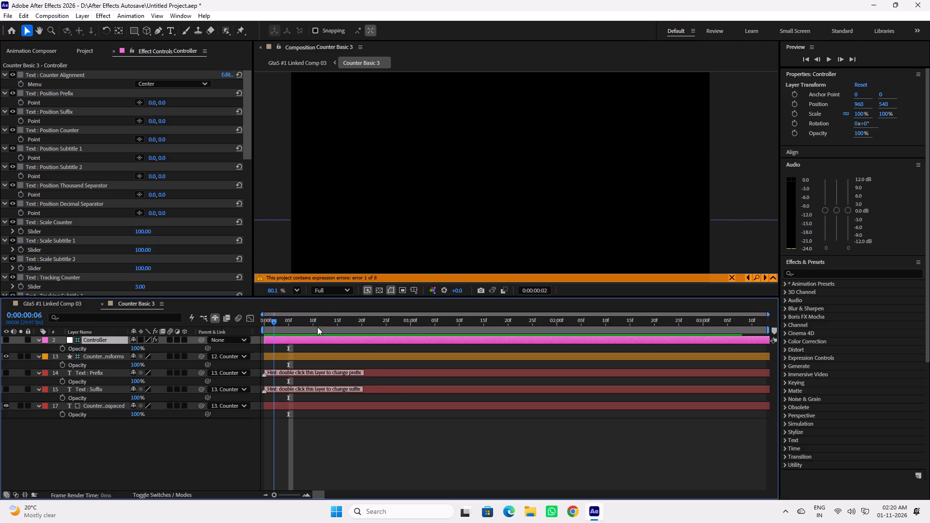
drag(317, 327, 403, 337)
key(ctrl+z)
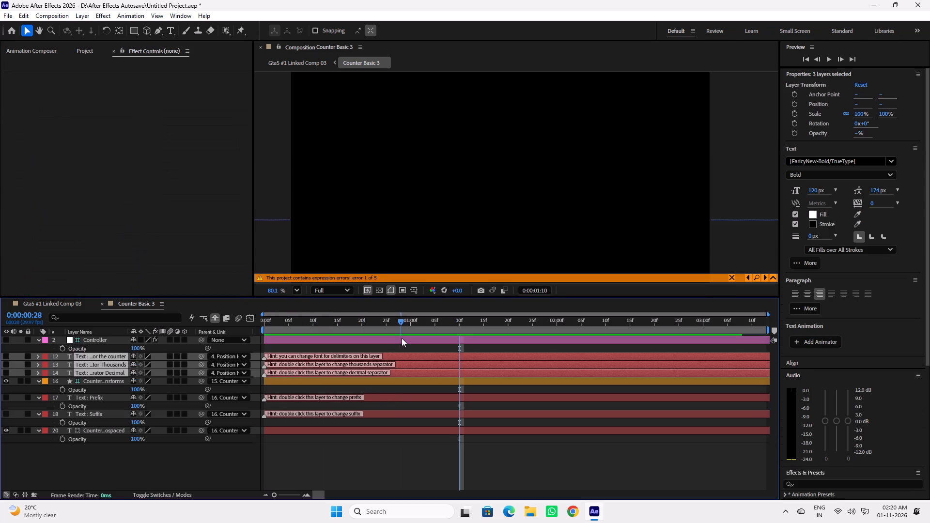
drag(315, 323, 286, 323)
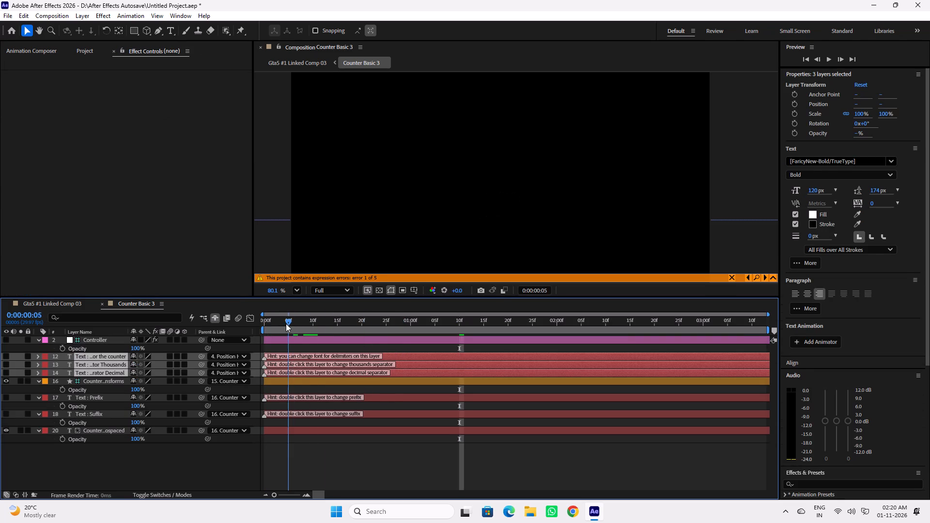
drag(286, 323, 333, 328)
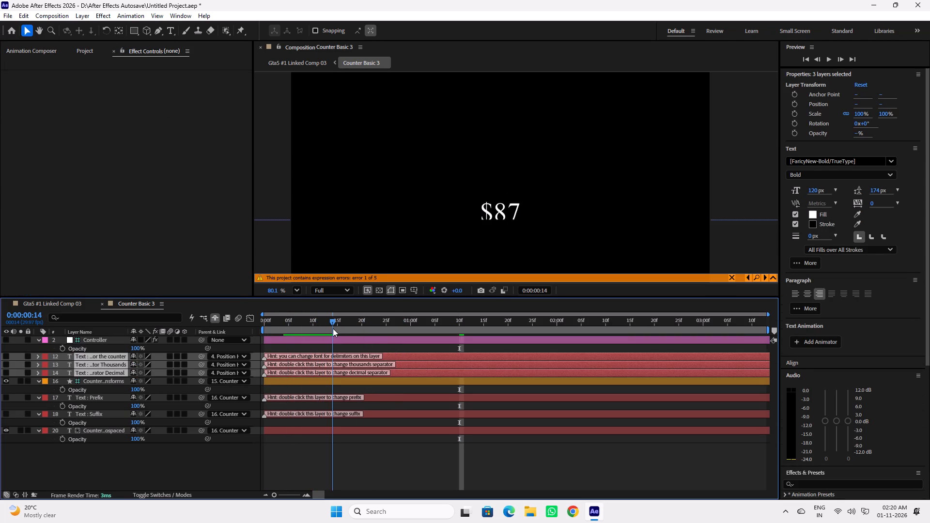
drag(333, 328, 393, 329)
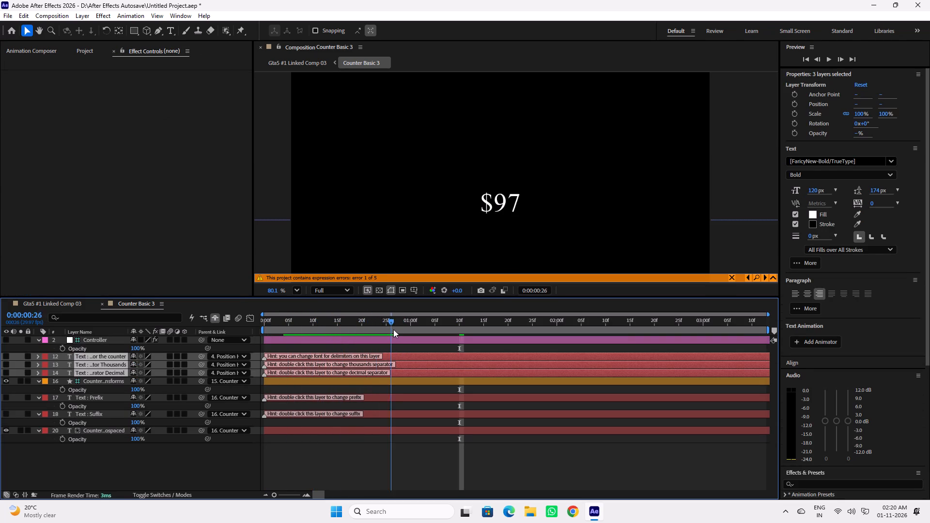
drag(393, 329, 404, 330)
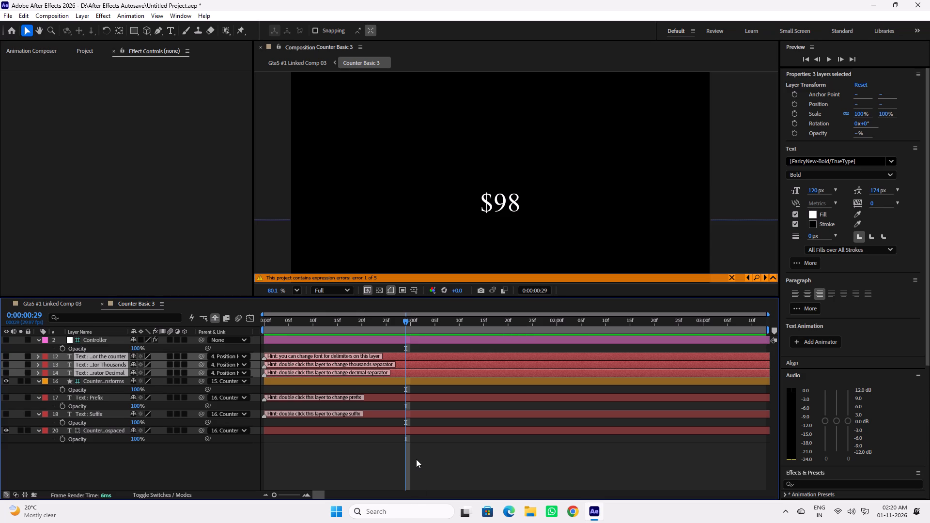
Set the Controller layer's Setup : Count From, To values to 10 and 50.
click(99, 340)
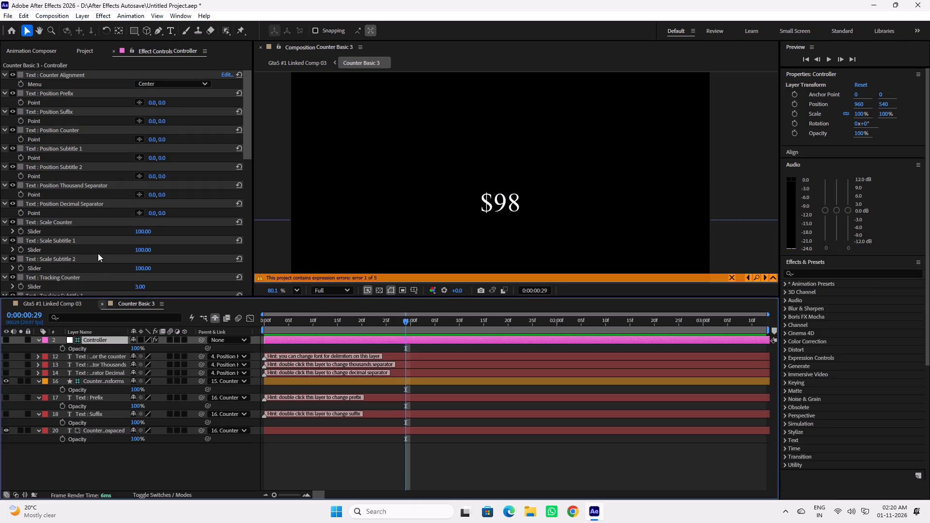
drag(295, 328, 265, 327)
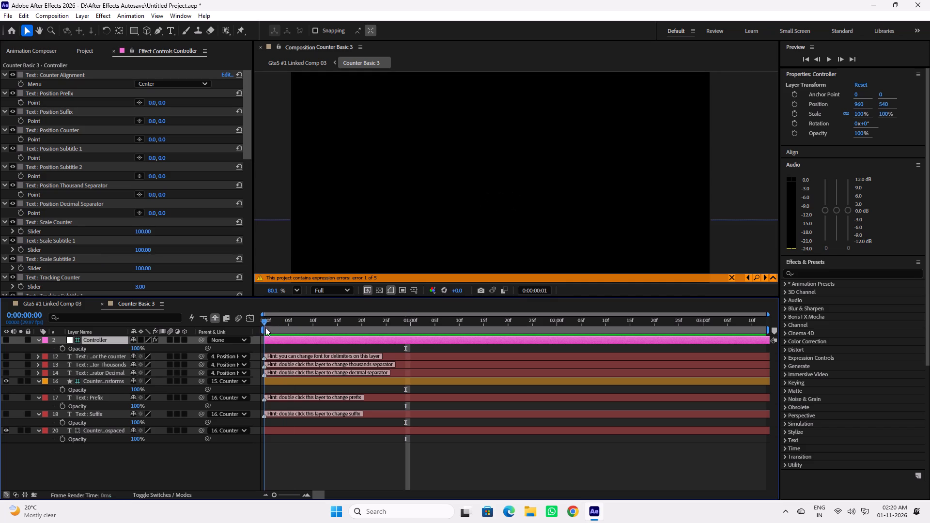
drag(265, 327, 386, 334)
scroll(151, 199, down, 11)
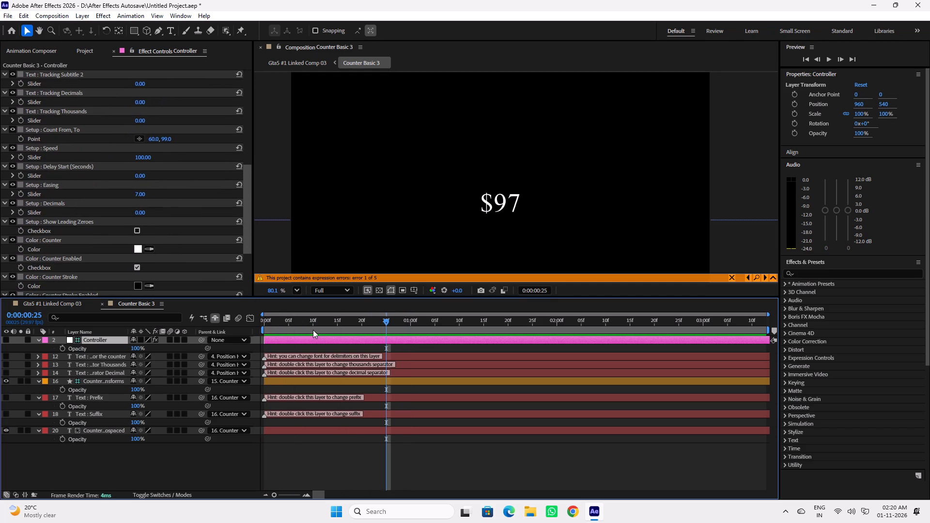
drag(302, 325, 418, 329)
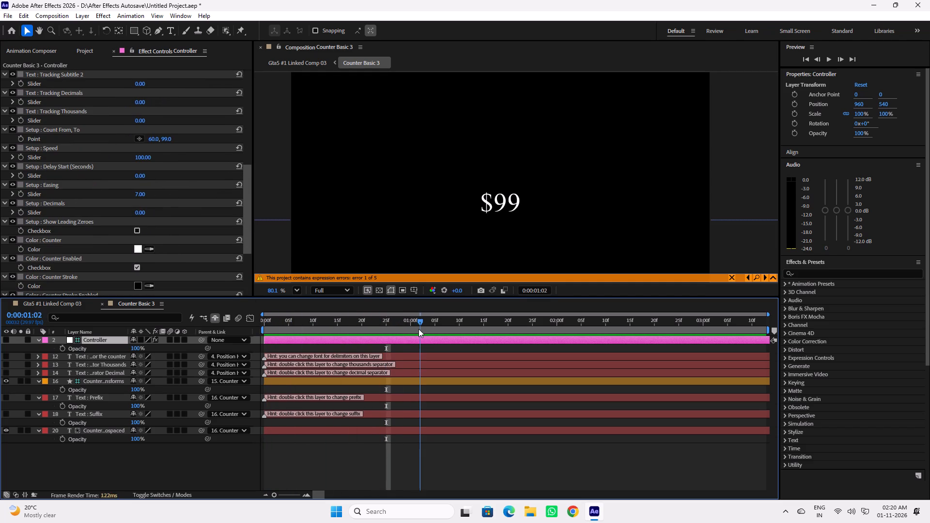
drag(418, 329, 486, 333)
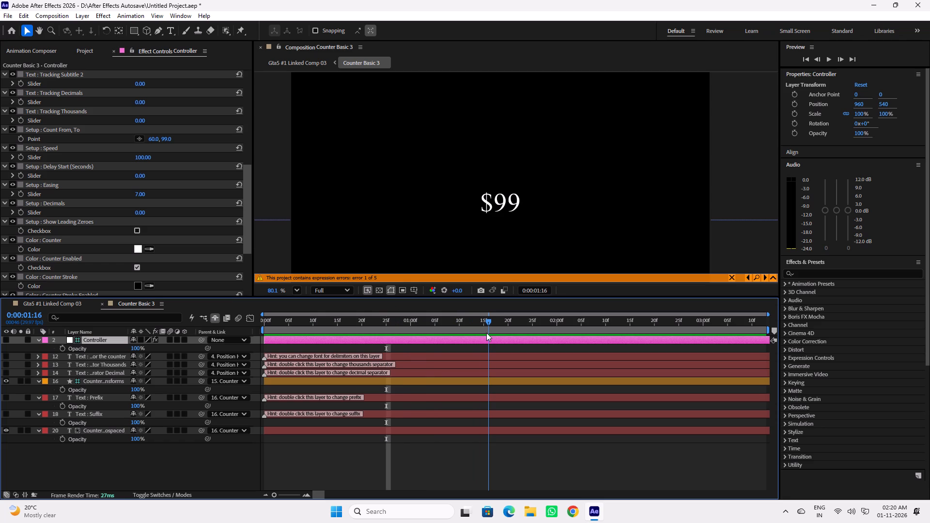
drag(486, 333, 303, 339)
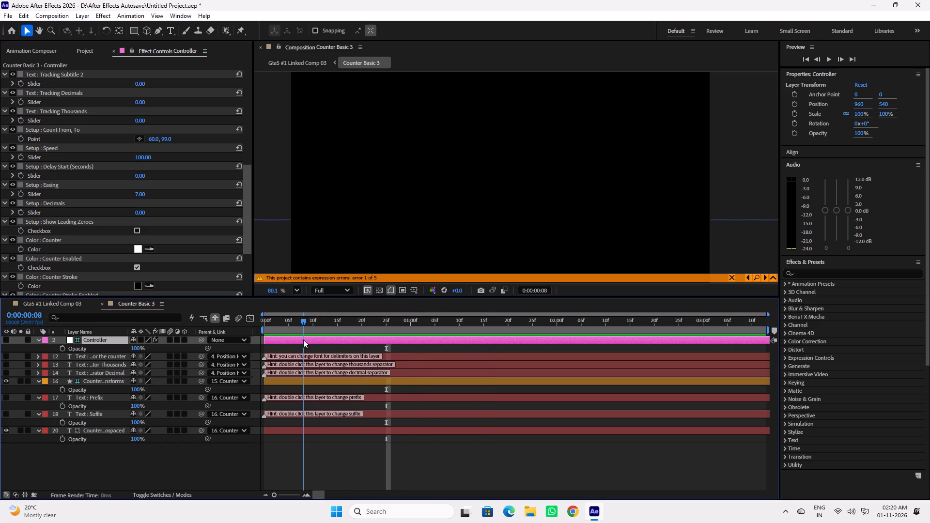
drag(303, 339, 359, 338)
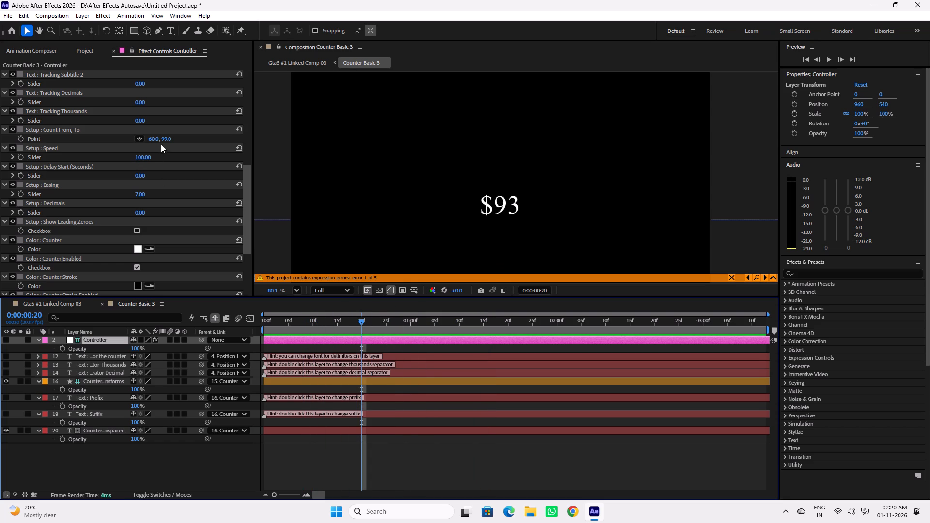
click(154, 139)
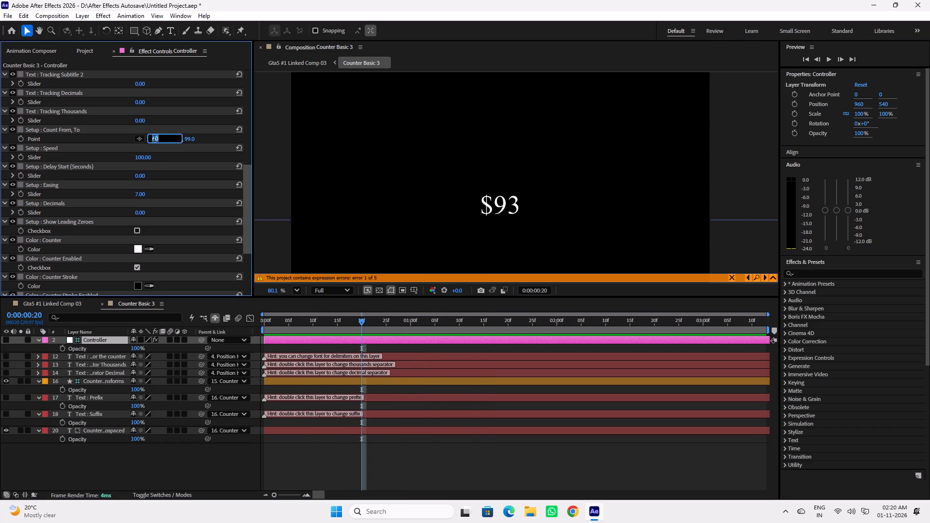
text(10)
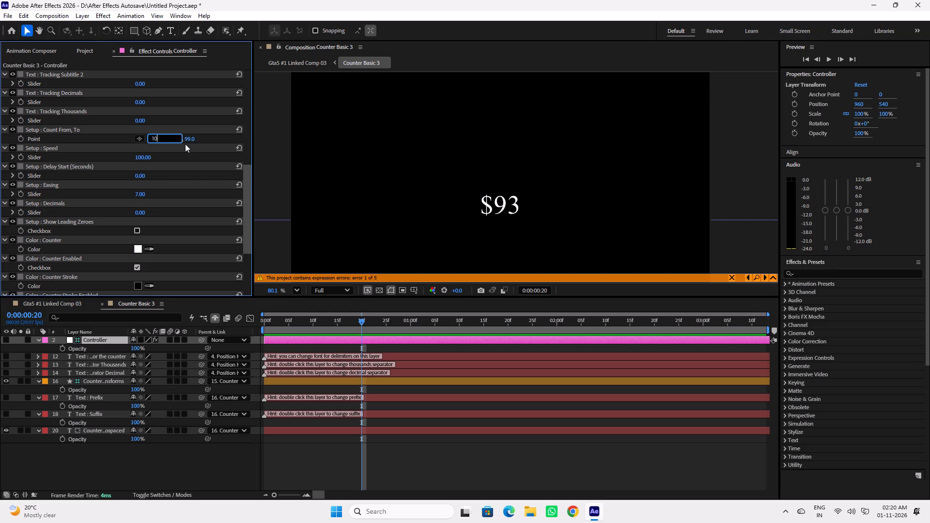
click(188, 140)
click(169, 141)
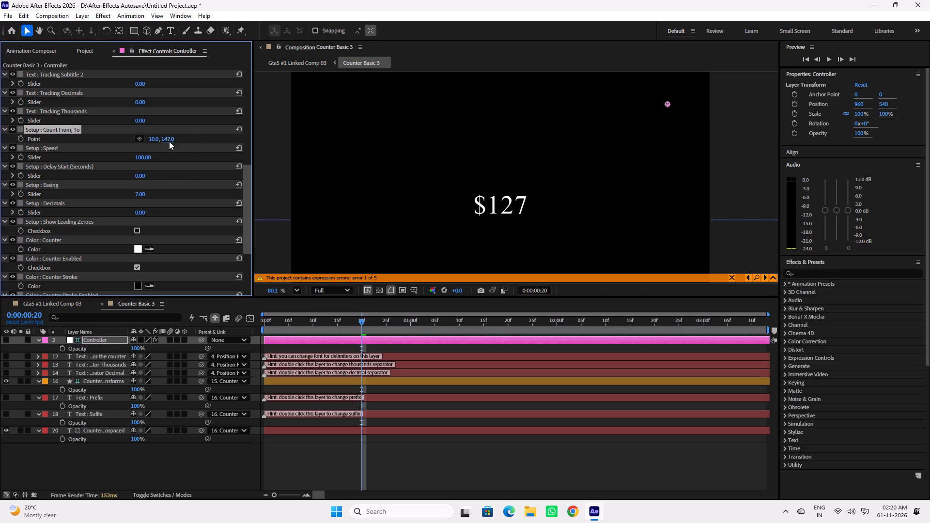
text(50)
click(450, 459)
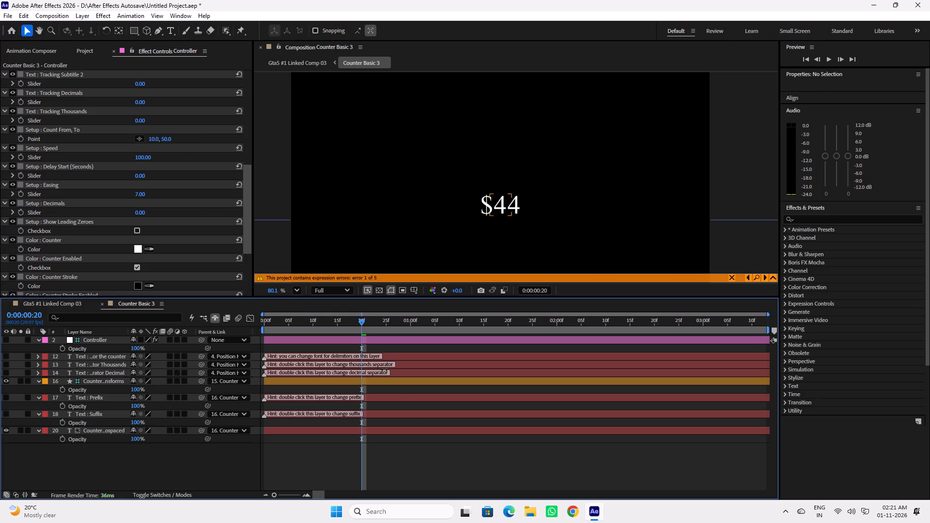
Scrub through the precomp to check the counter's new number range.
drag(341, 324, 353, 330)
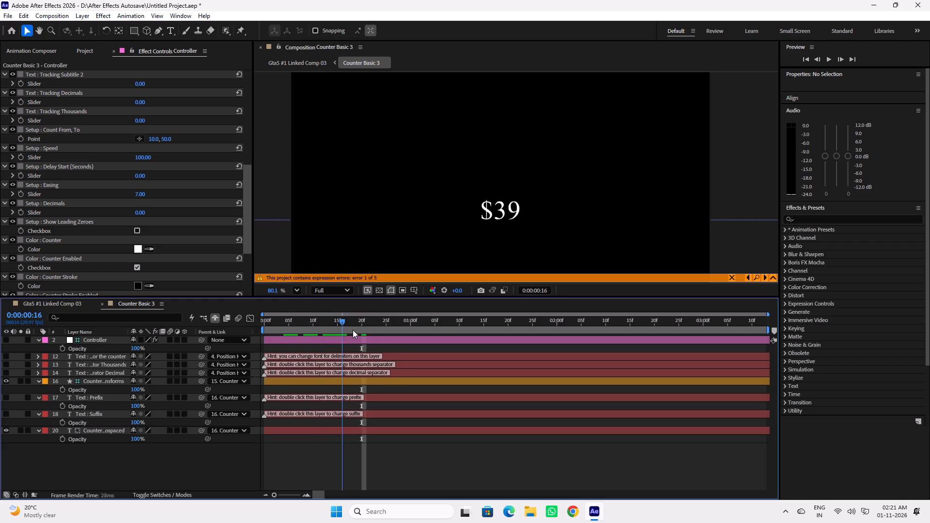
drag(353, 330, 293, 333)
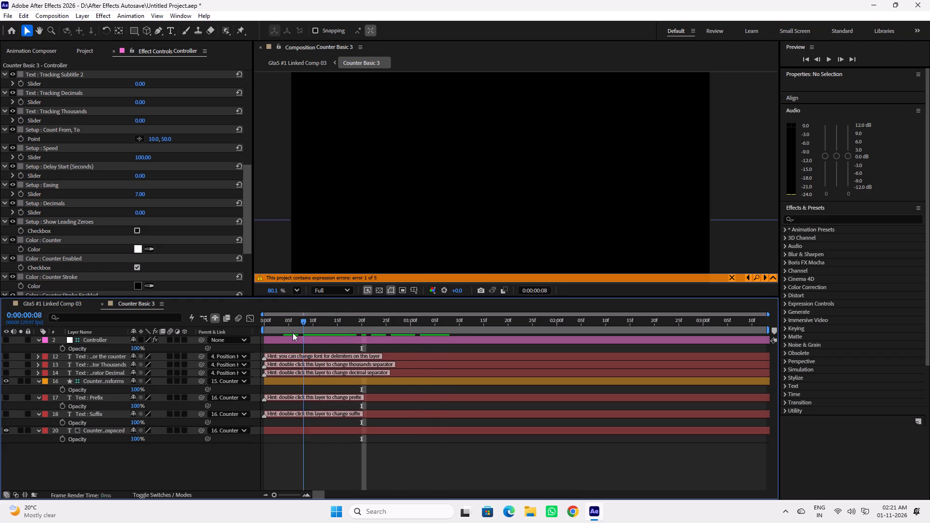
drag(293, 333, 432, 340)
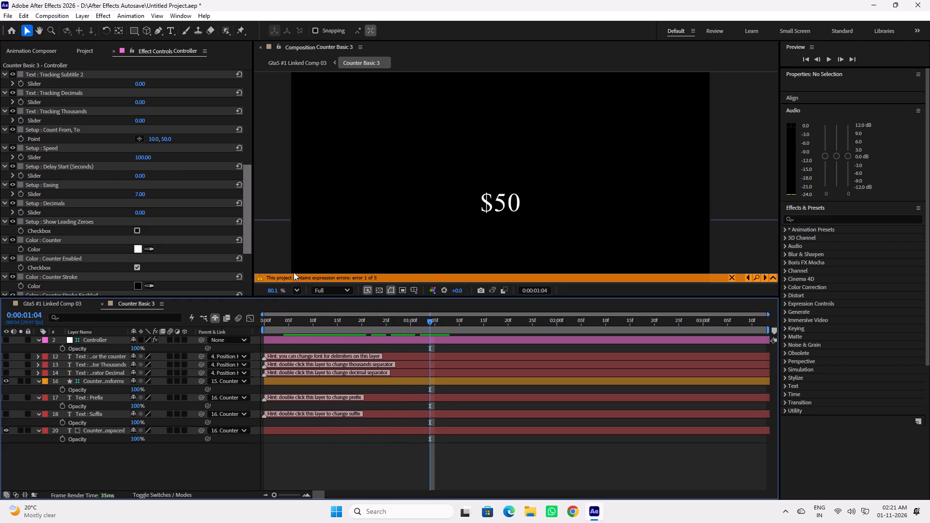
drag(369, 325, 335, 325)
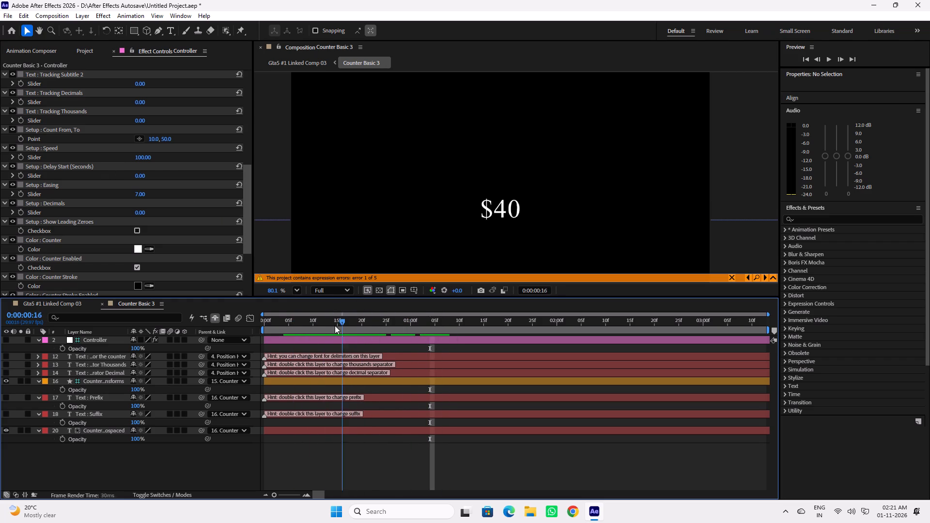
Check the count at frame 28 and look through the Controller layer's text and setup properties.
drag(335, 325, 399, 334)
scroll(68, 149, up, 2)
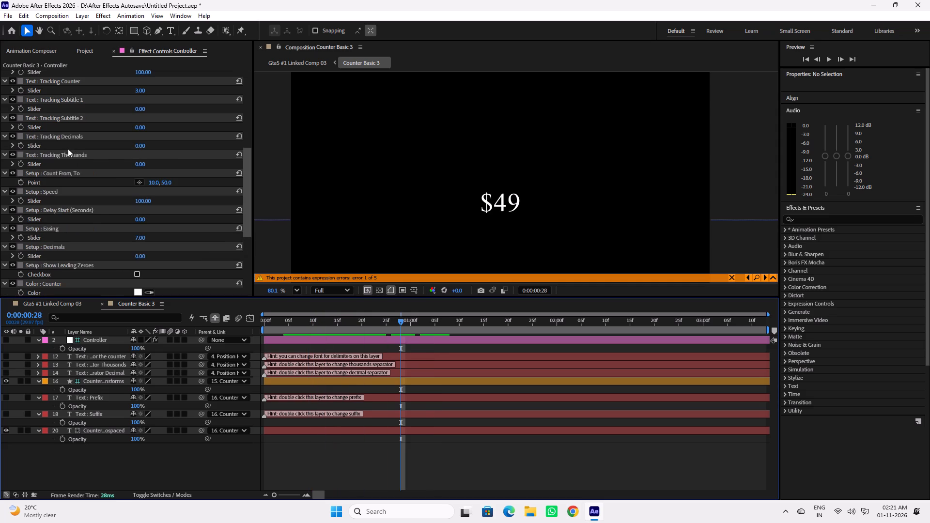
scroll(68, 149, up, 8)
scroll(79, 195, down, 3)
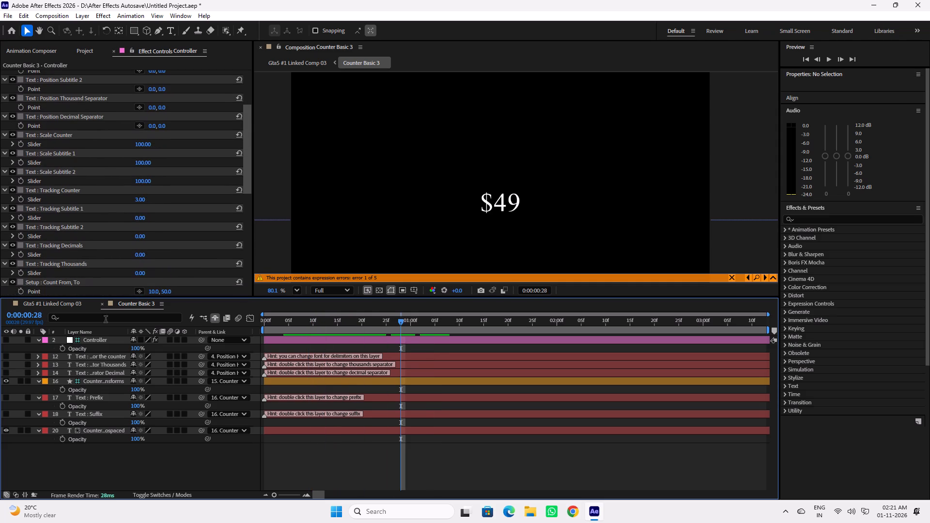
scroll(139, 360, down, 3)
Move the counter's Position Handle layer up and sideways to about -24.5, -121.
click(505, 202)
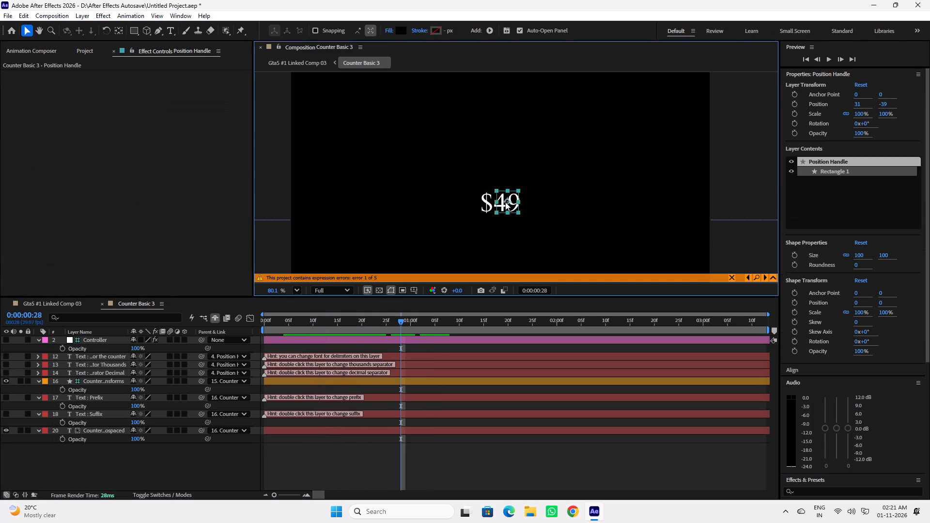
drag(507, 205, 533, 209)
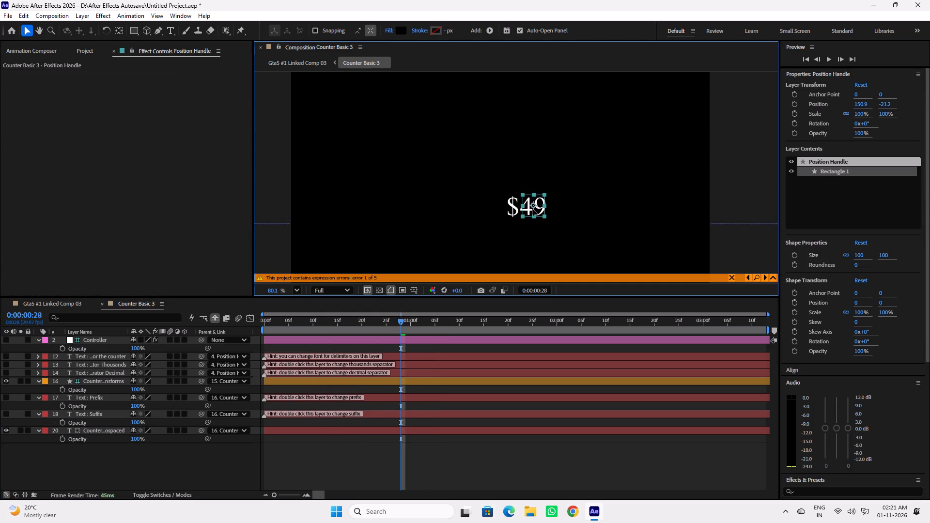
drag(533, 209, 495, 187)
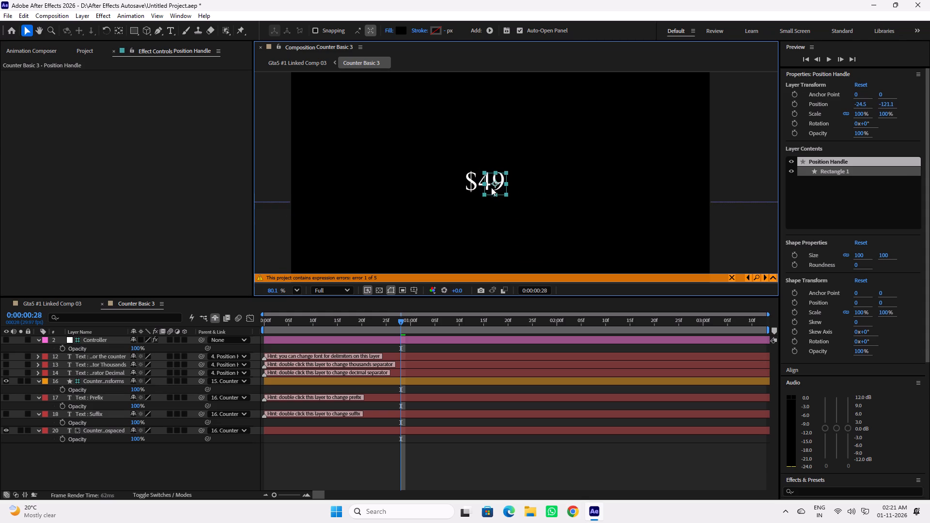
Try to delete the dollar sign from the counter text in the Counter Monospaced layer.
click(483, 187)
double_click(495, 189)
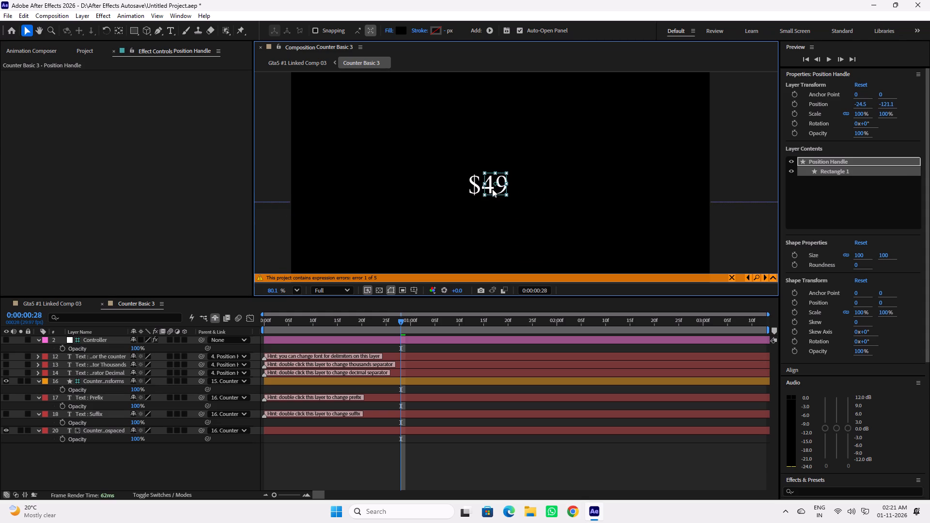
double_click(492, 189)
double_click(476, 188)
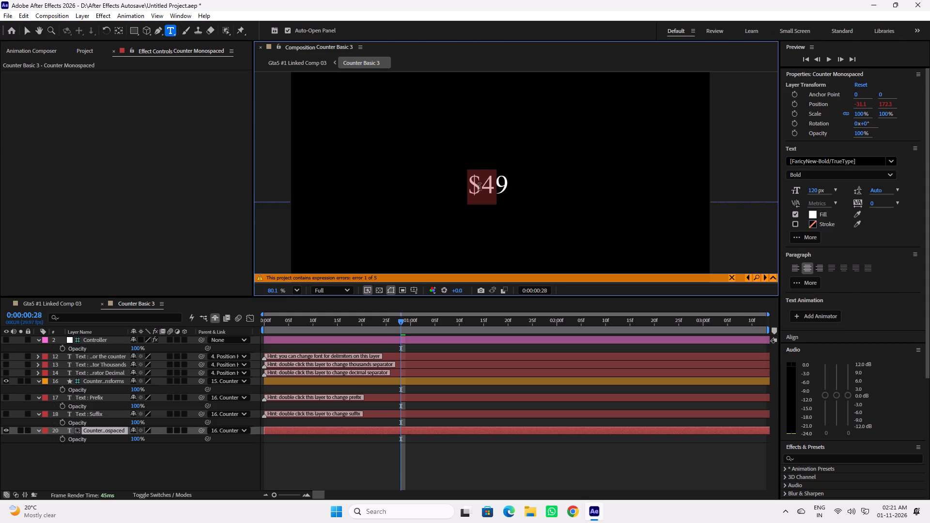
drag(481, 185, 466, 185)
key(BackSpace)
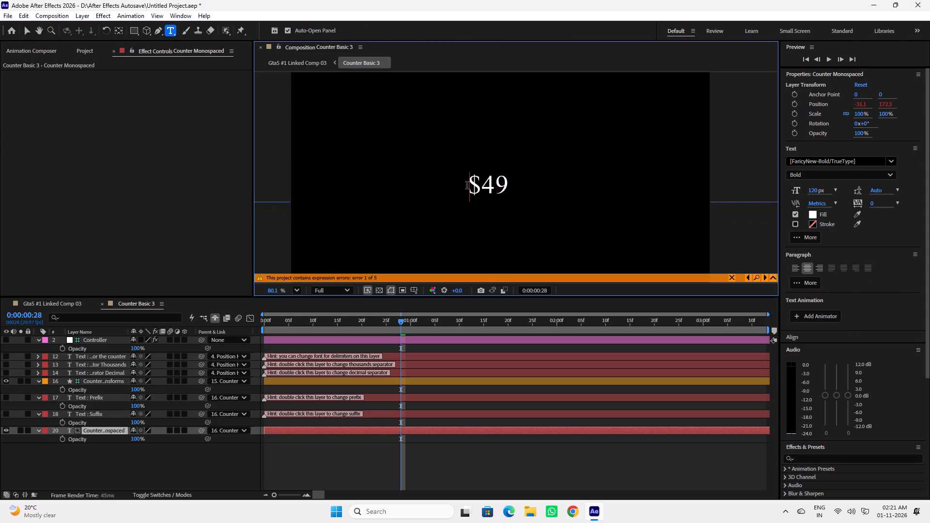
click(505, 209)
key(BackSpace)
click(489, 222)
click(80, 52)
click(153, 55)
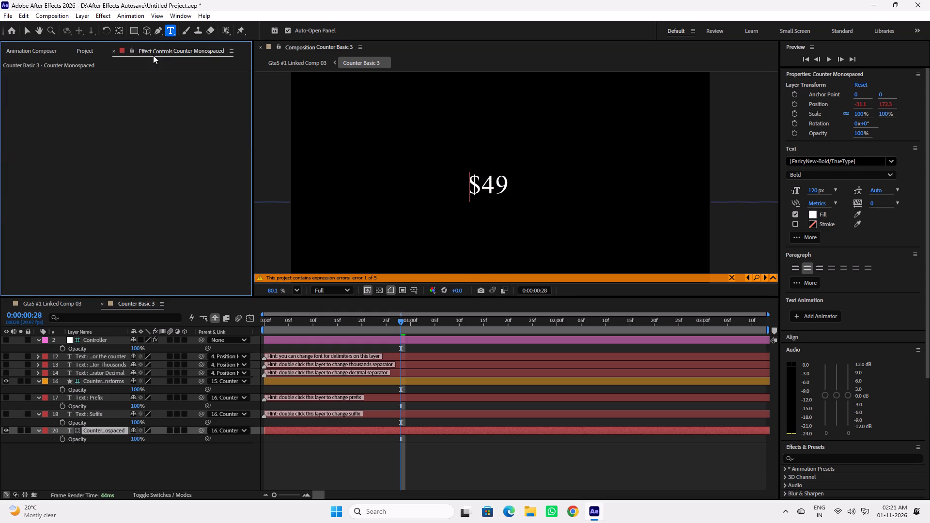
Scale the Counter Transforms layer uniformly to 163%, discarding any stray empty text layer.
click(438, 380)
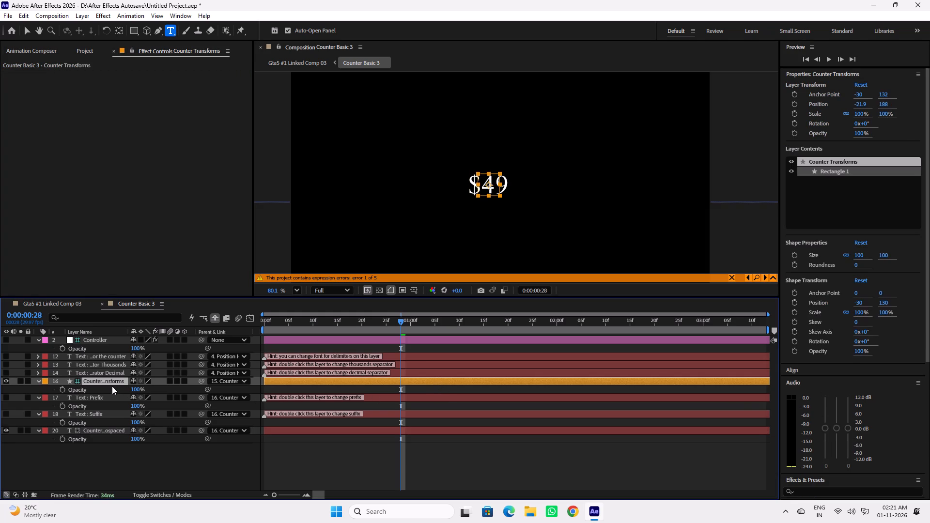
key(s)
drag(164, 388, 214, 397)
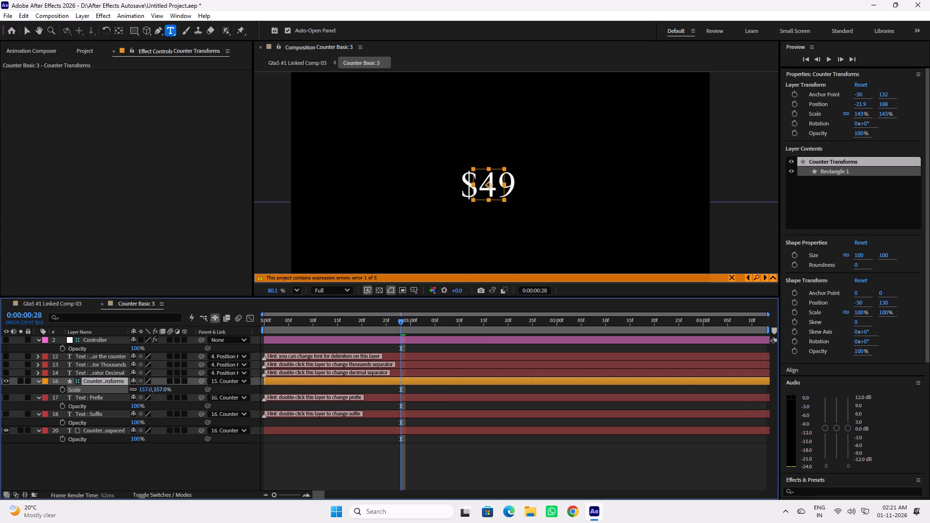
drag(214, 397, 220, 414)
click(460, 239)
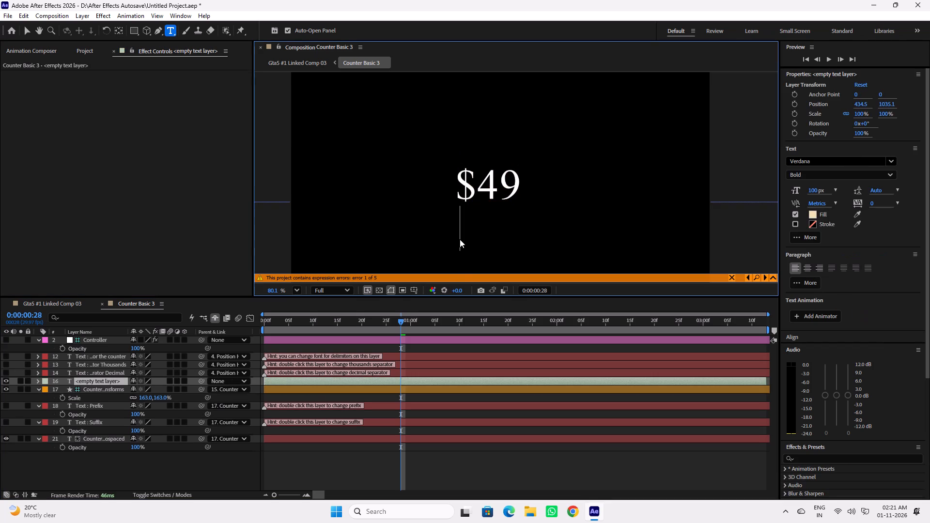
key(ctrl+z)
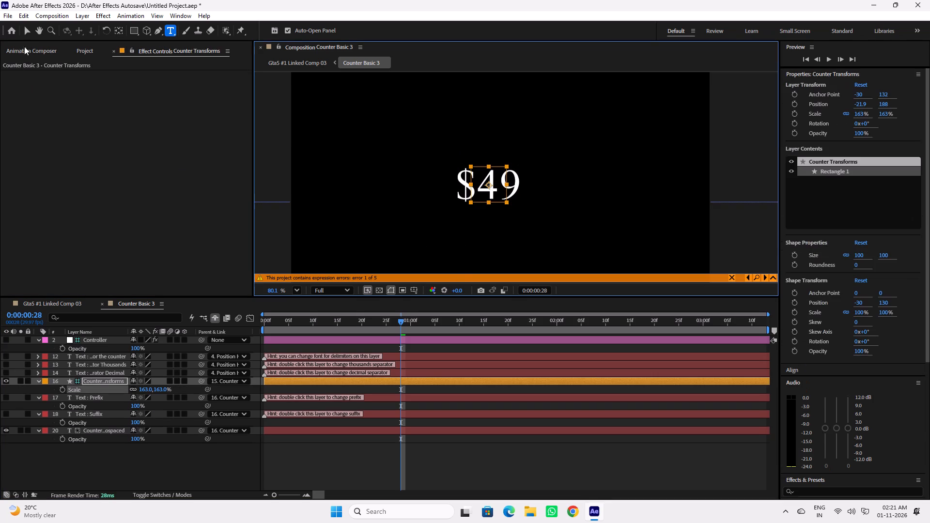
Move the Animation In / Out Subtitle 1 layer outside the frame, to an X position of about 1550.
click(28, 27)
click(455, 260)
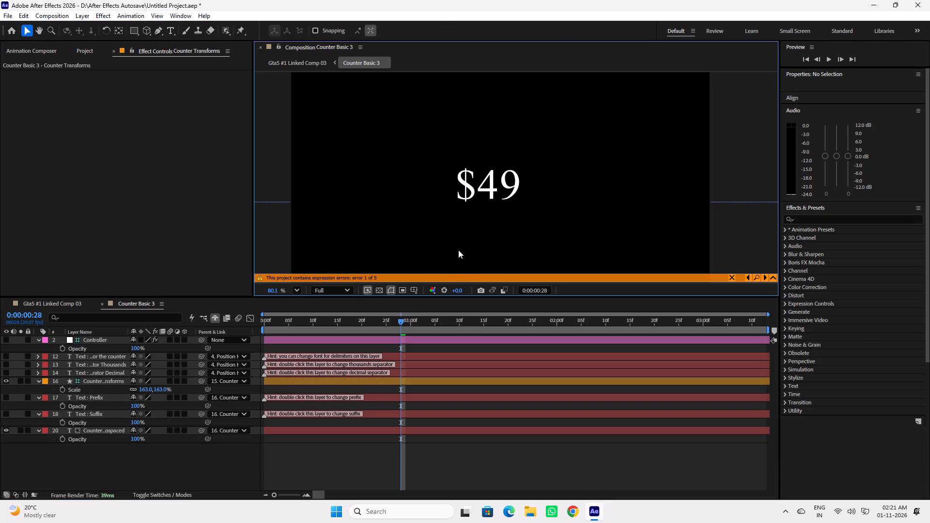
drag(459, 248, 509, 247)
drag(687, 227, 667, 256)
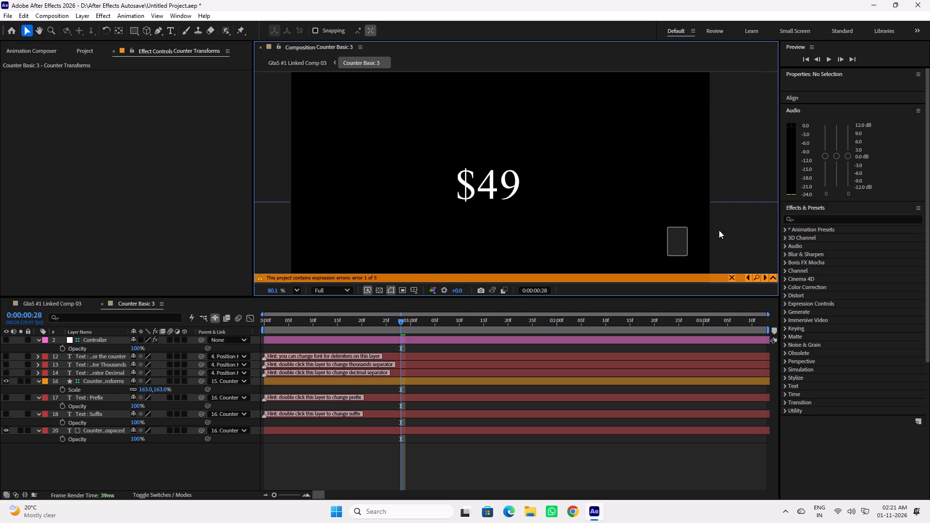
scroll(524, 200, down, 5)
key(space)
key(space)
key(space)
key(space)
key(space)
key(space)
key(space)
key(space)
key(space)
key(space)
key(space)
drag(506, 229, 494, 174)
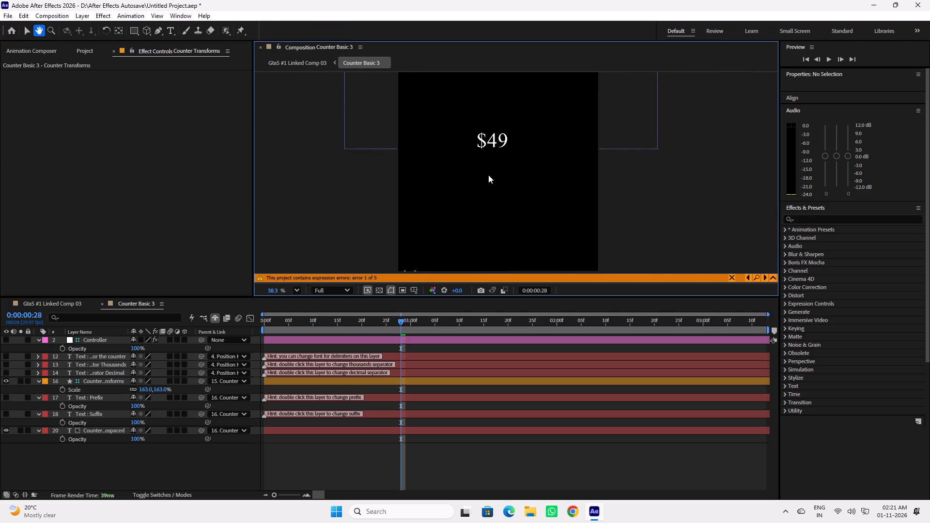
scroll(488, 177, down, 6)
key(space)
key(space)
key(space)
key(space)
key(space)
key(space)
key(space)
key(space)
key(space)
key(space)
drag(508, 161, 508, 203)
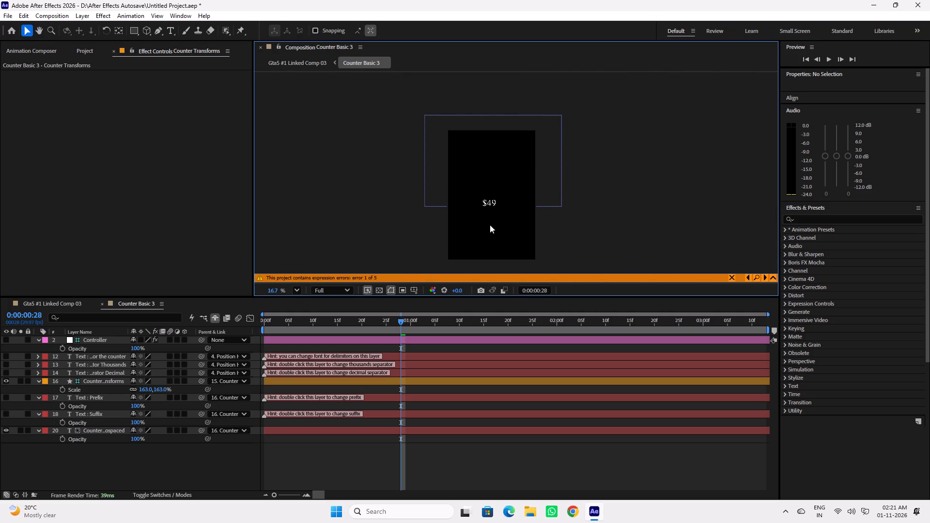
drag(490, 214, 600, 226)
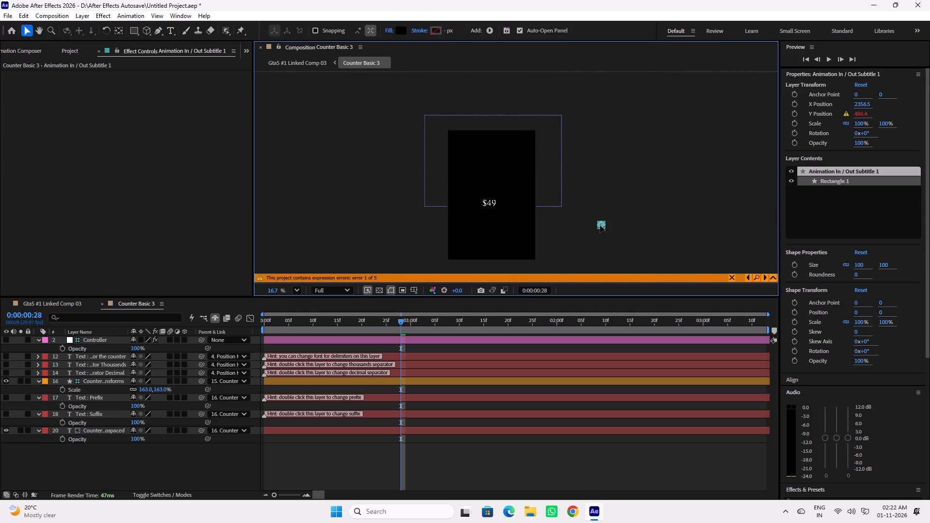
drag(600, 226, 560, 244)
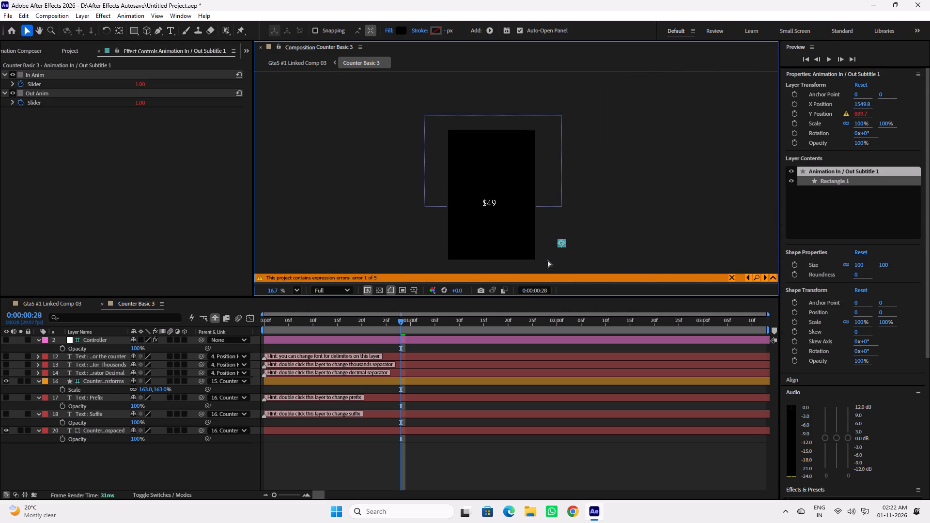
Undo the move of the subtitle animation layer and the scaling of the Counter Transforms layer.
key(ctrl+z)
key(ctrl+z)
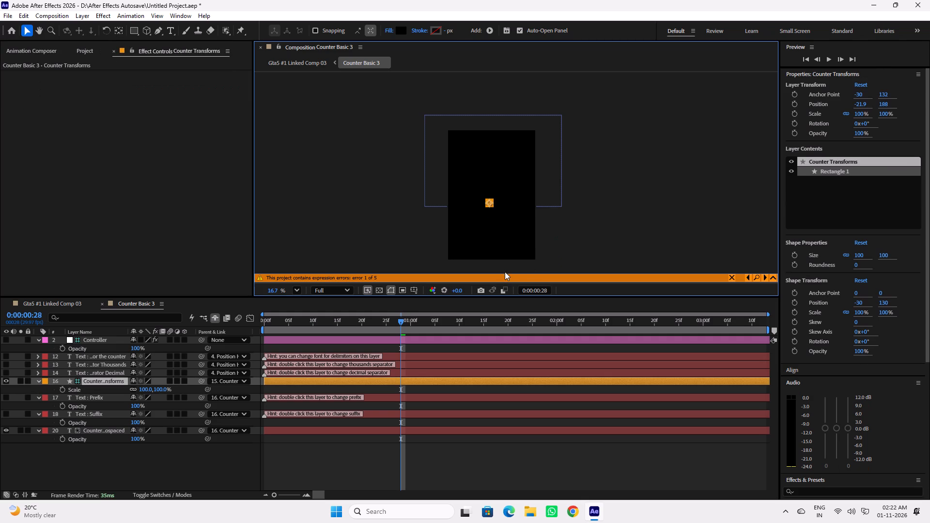
Play back the counter animation in the precomp from frame 10.
drag(387, 322, 313, 326)
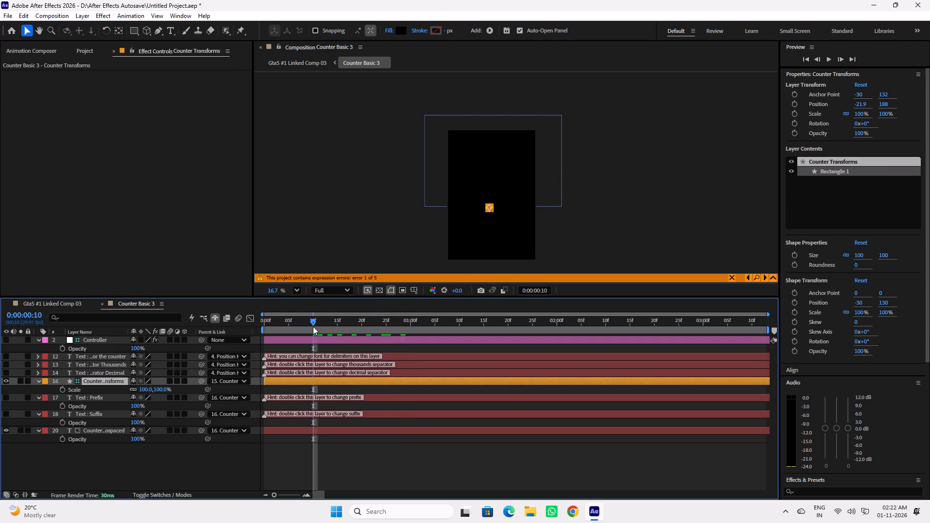
key(space)
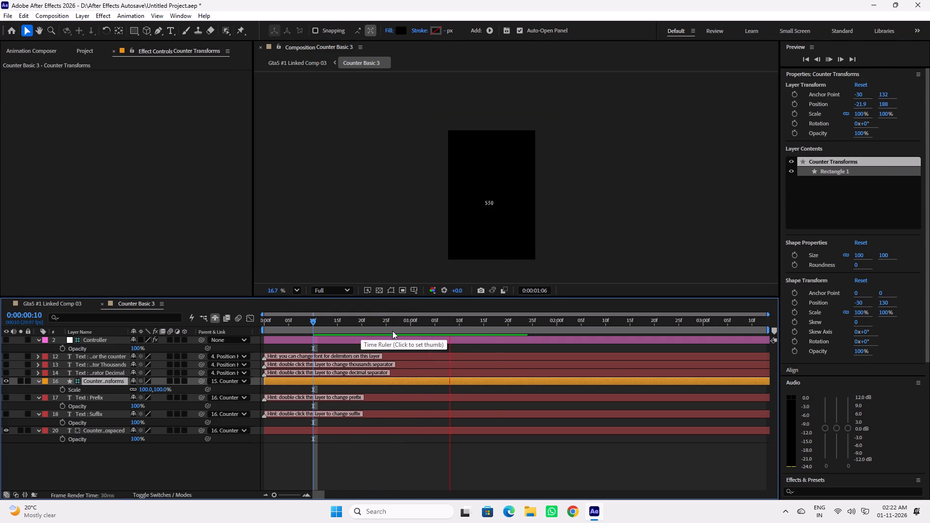
key(space)
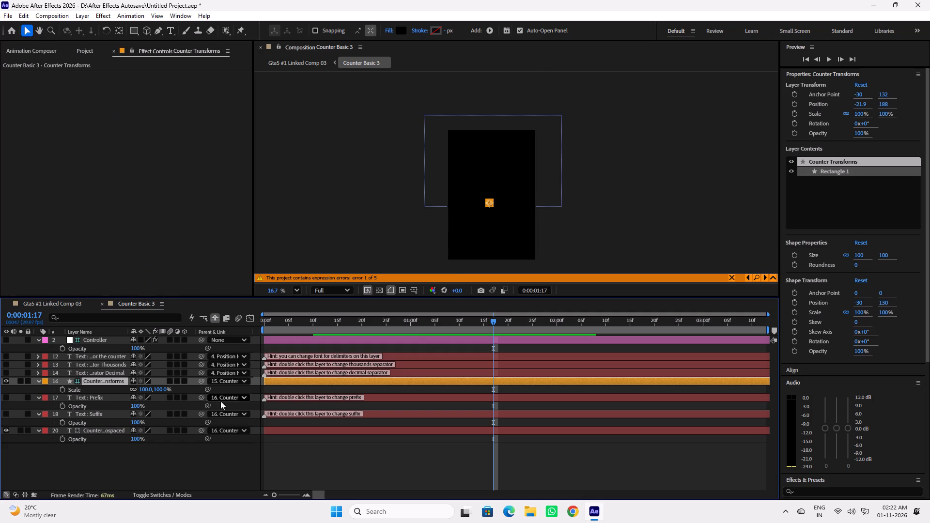
In the Gta5 #1 Linked Comp 03 composition, scale the Counter Basic 3 layer uniformly to 263%.
click(59, 301)
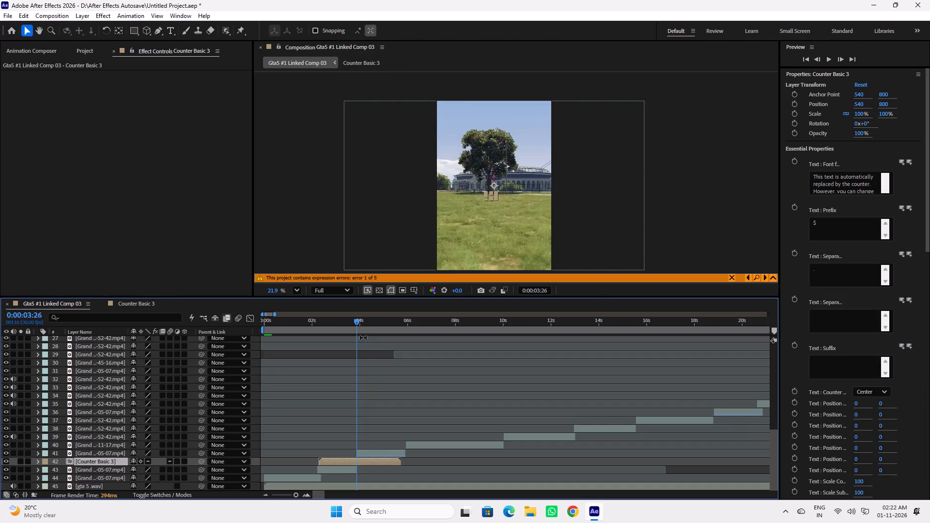
click(369, 463)
click(29, 51)
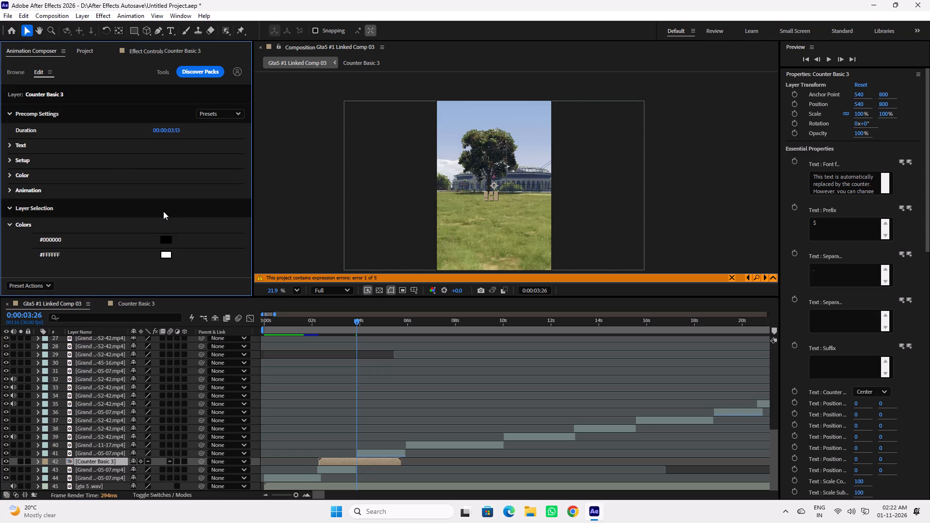
scroll(131, 181, up, 4)
key(s)
drag(155, 469, 163, 471)
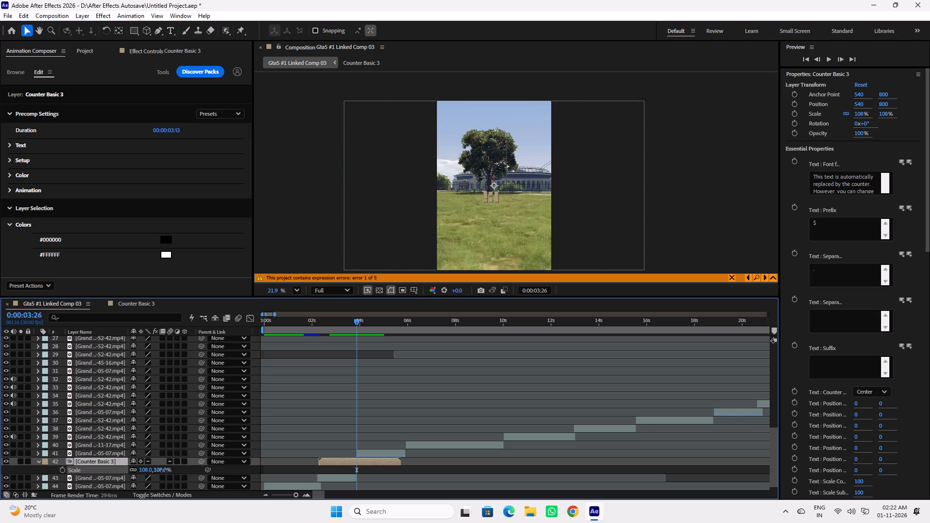
drag(163, 471, 241, 475)
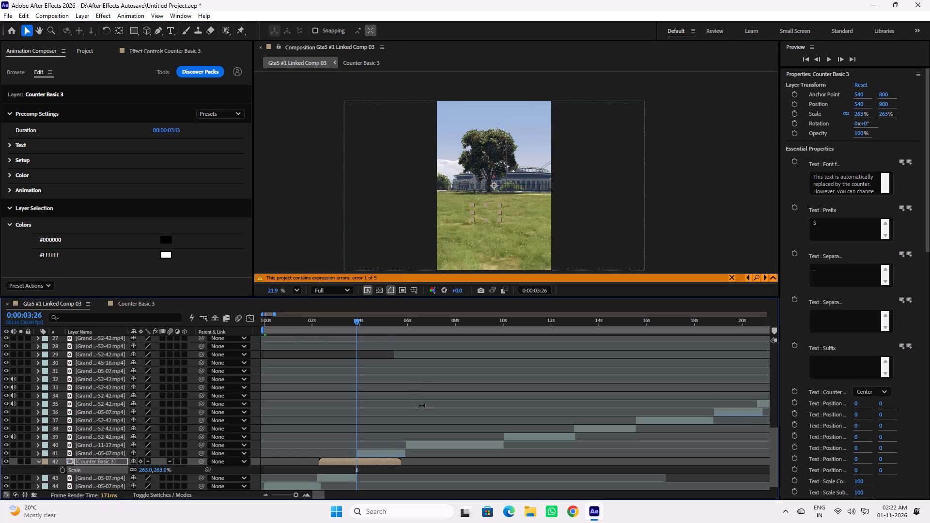
Move the Counter Basic 3 layer up into the sky above the tree, to a position of about 586, 27.
drag(486, 211, 486, 209)
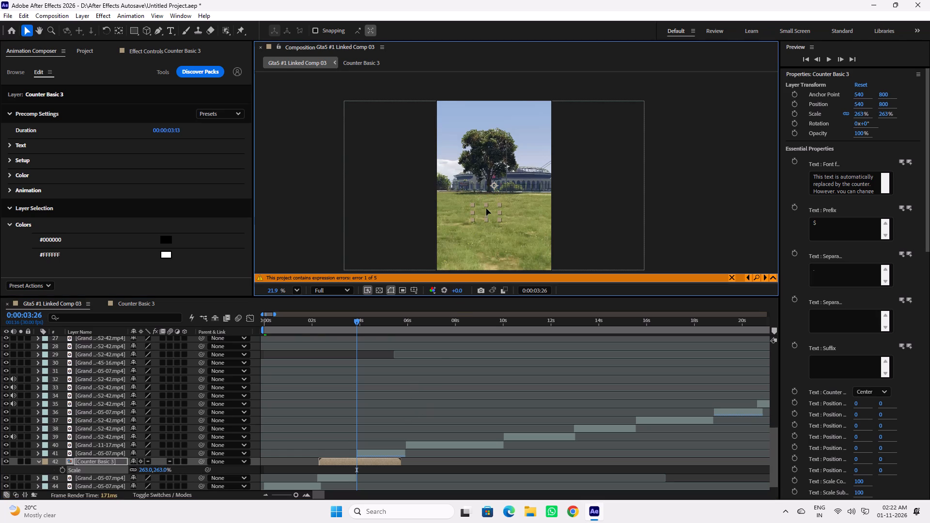
drag(486, 209, 491, 138)
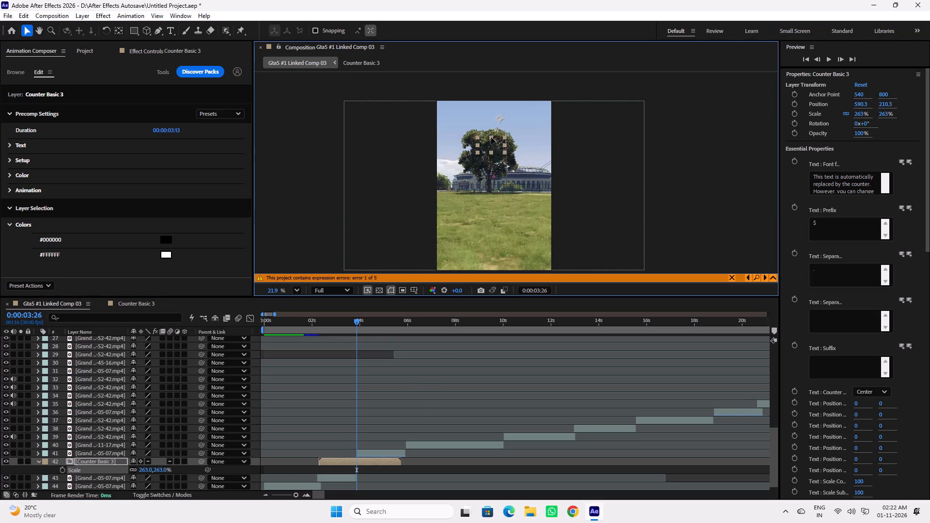
drag(491, 138, 492, 126)
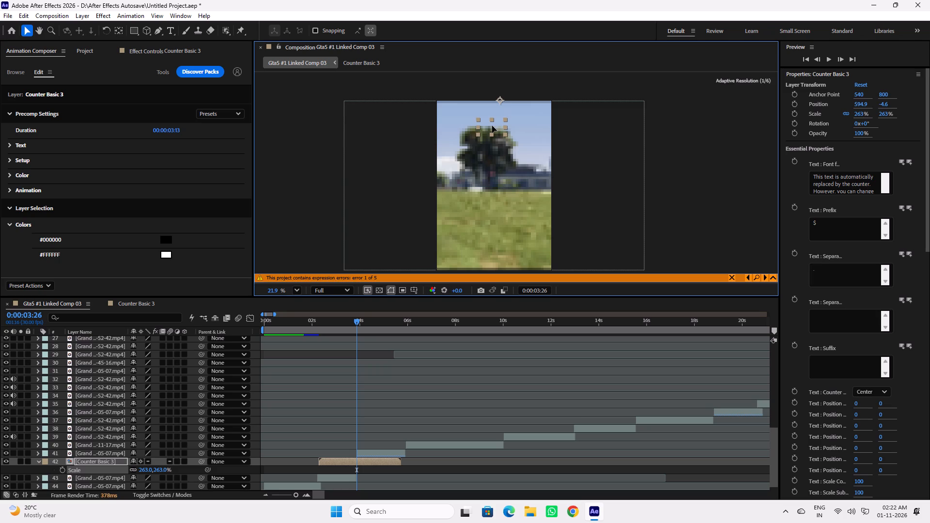
drag(492, 126, 491, 129)
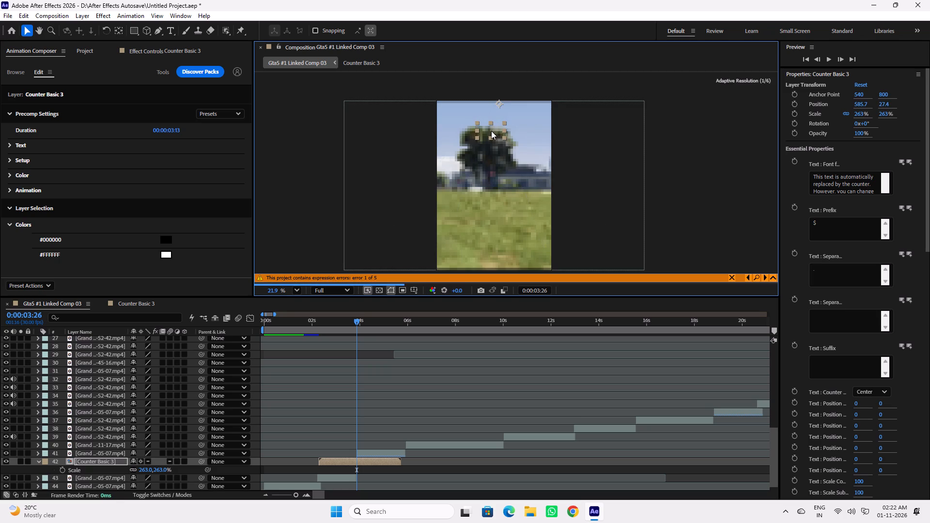
Preview the counter's timing over the footage and inside the Counter Basic 3 precomp, and close the precomp's timeline.
drag(350, 324, 330, 325)
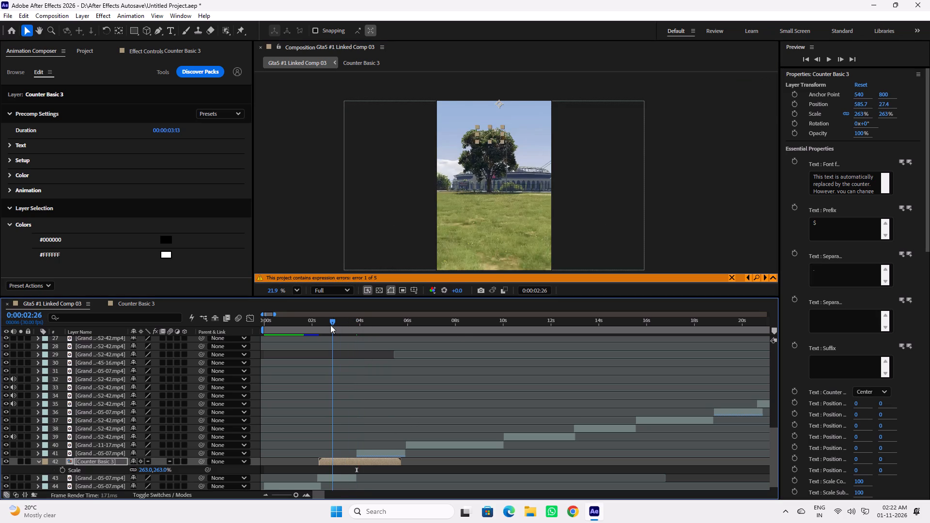
drag(330, 325, 401, 328)
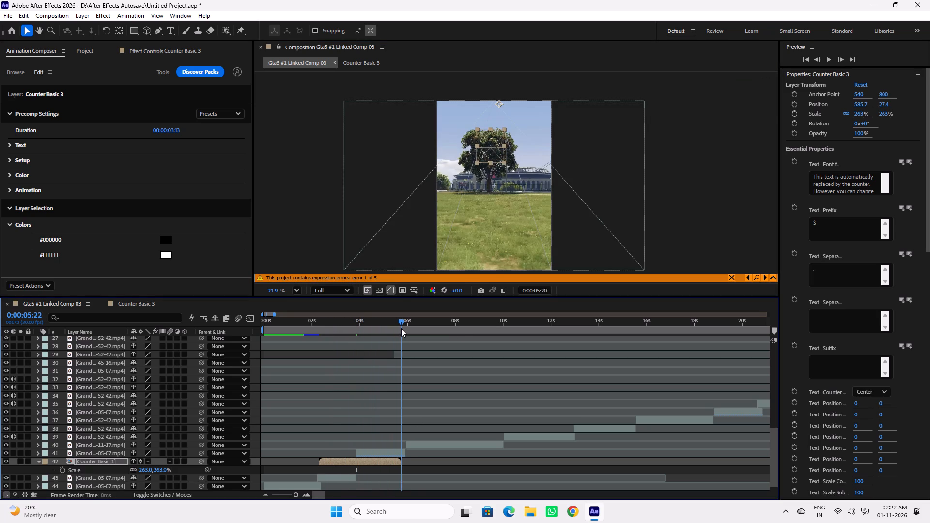
drag(401, 328, 373, 331)
click(135, 304)
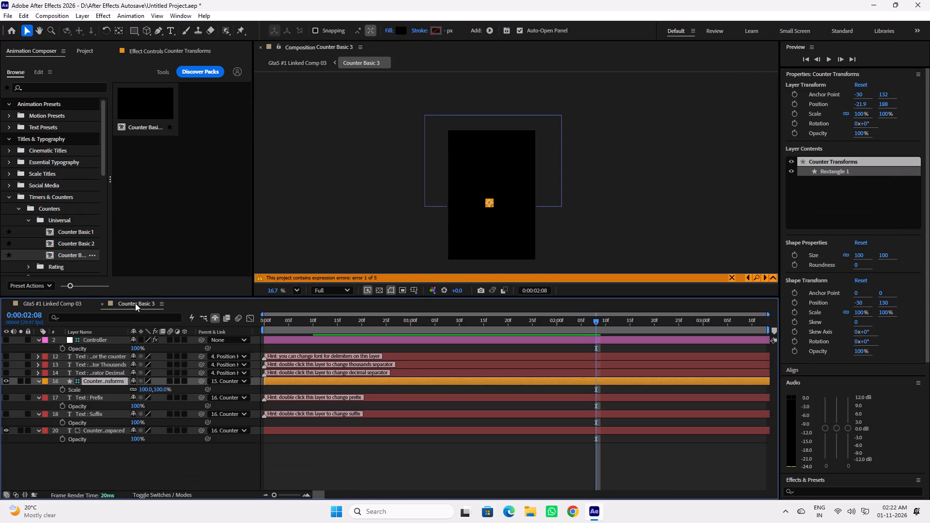
click(453, 467)
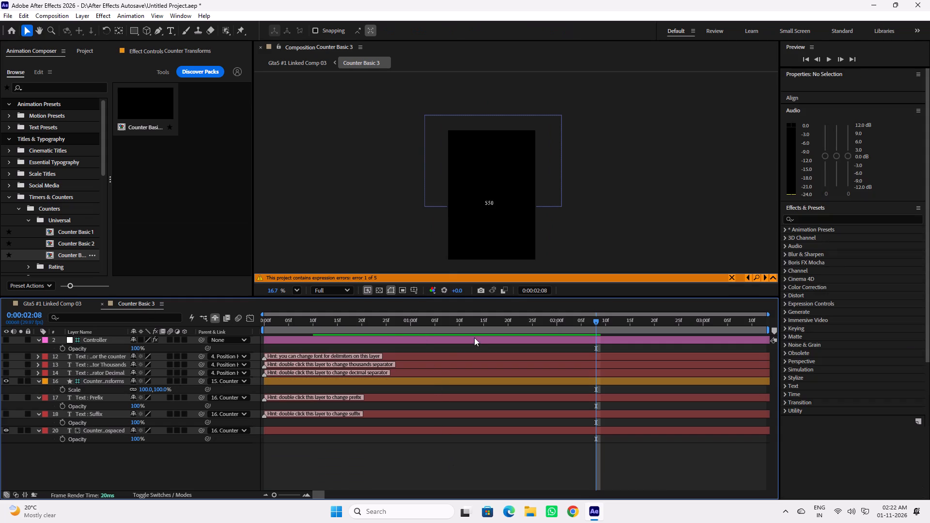
drag(542, 322, 420, 340)
click(53, 302)
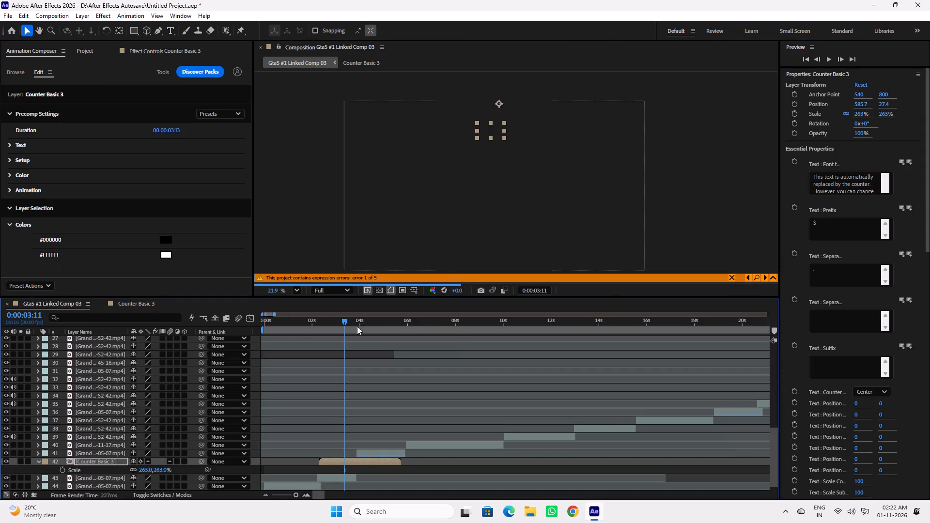
click(129, 306)
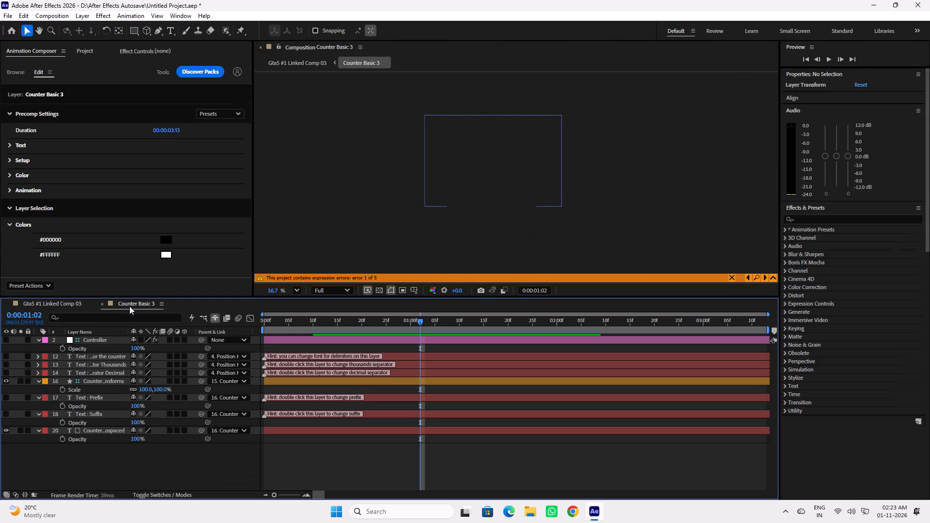
click(105, 302)
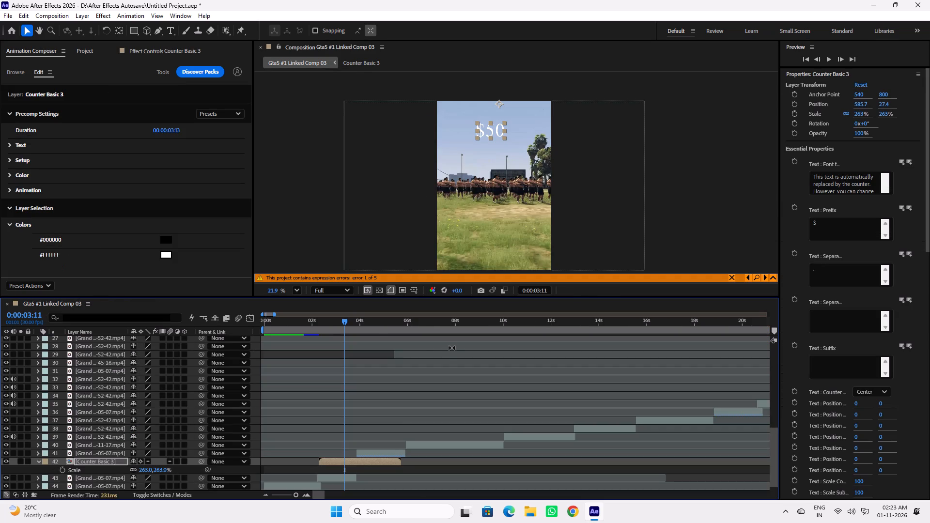
Remove the $ prefix from the Counter Basic 3 text settings.
click(6, 144)
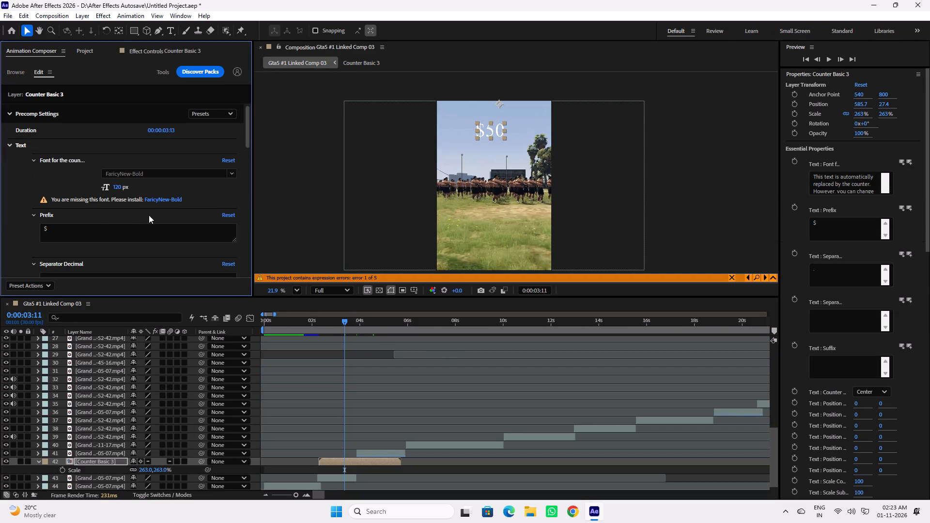
click(48, 232)
key(BackSpace)
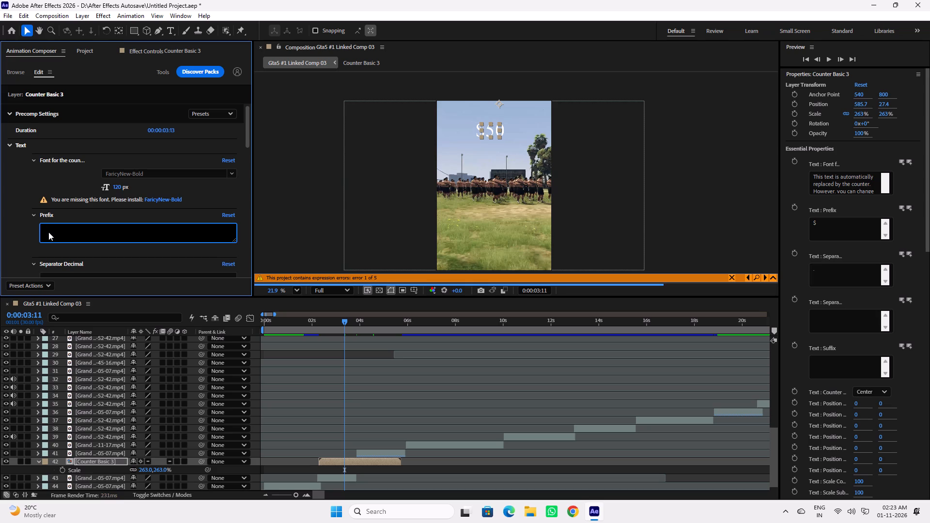
click(23, 244)
click(31, 215)
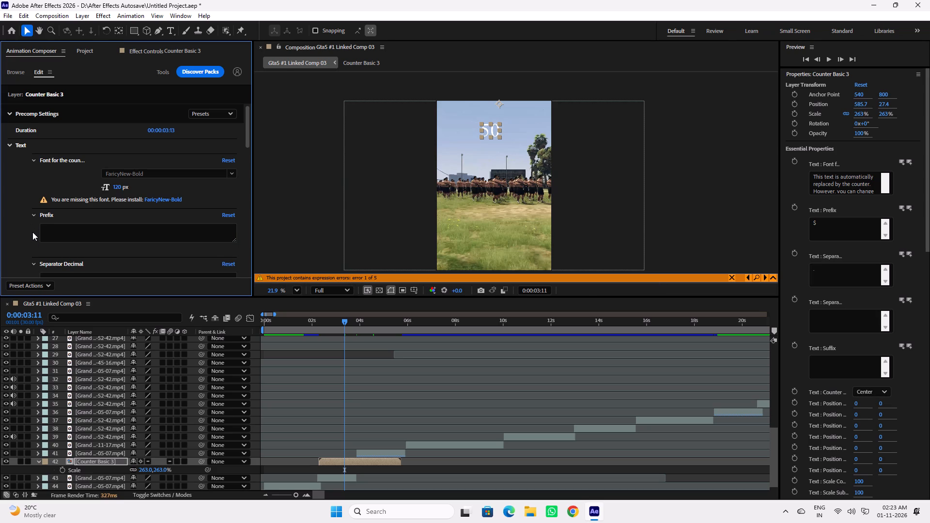
Clear the Separator Decimal text of the counter.
click(52, 244)
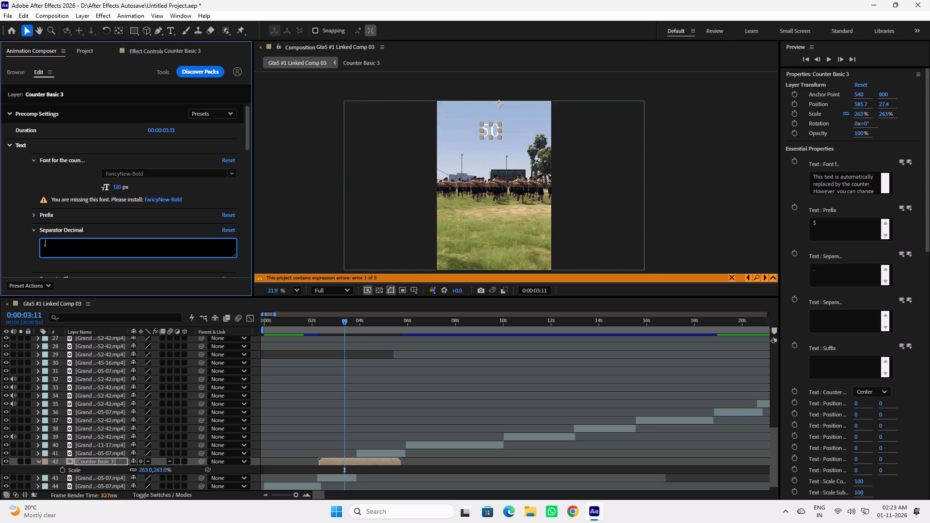
key(BackSpace)
click(31, 232)
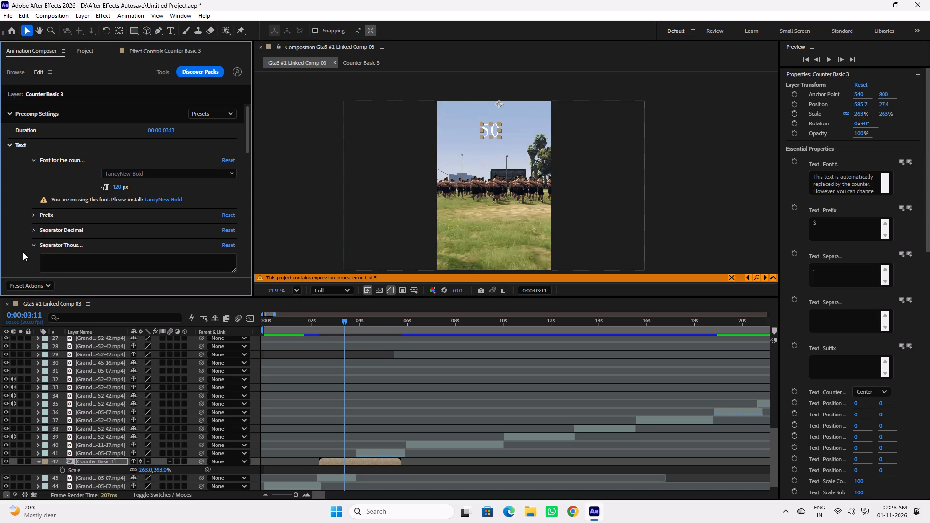
Examine the counter's thousands separator, suffix, alignment and position settings.
scroll(23, 254, down, 2)
click(31, 196)
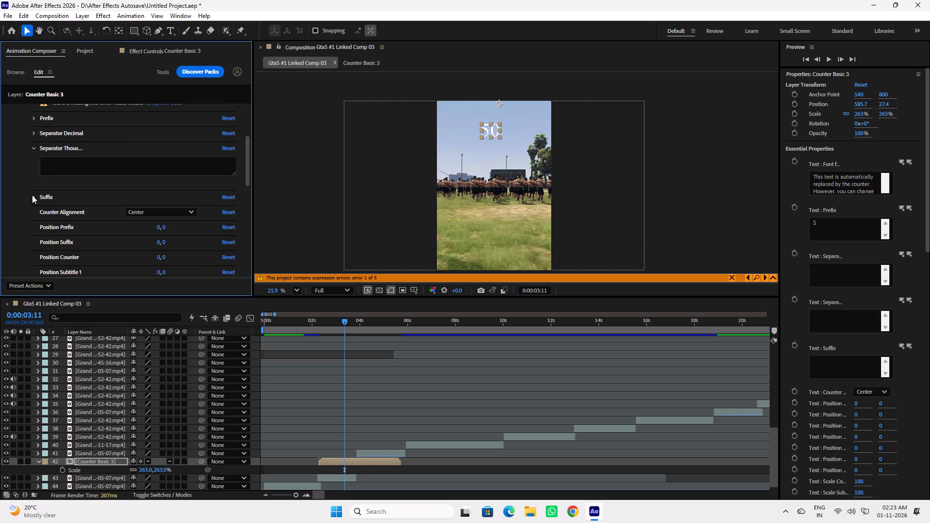
click(32, 196)
click(32, 199)
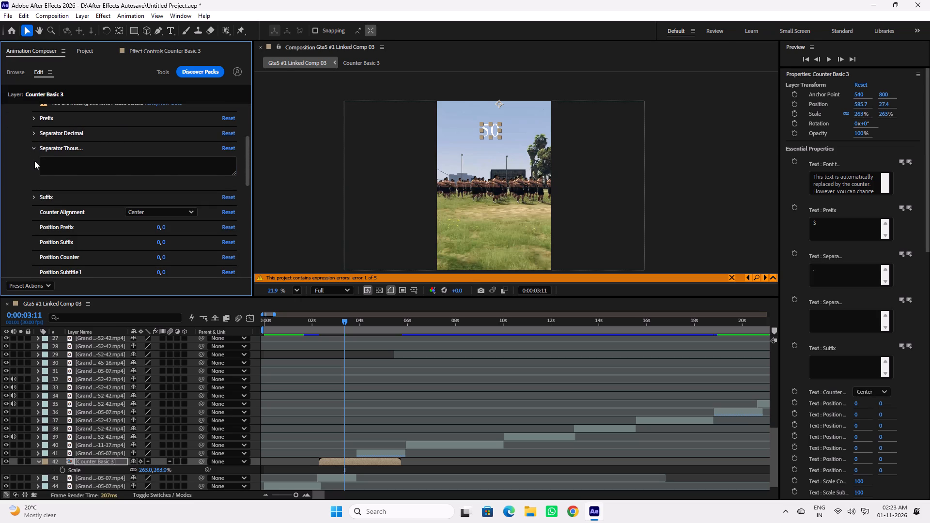
click(33, 151)
click(53, 149)
click(53, 149)
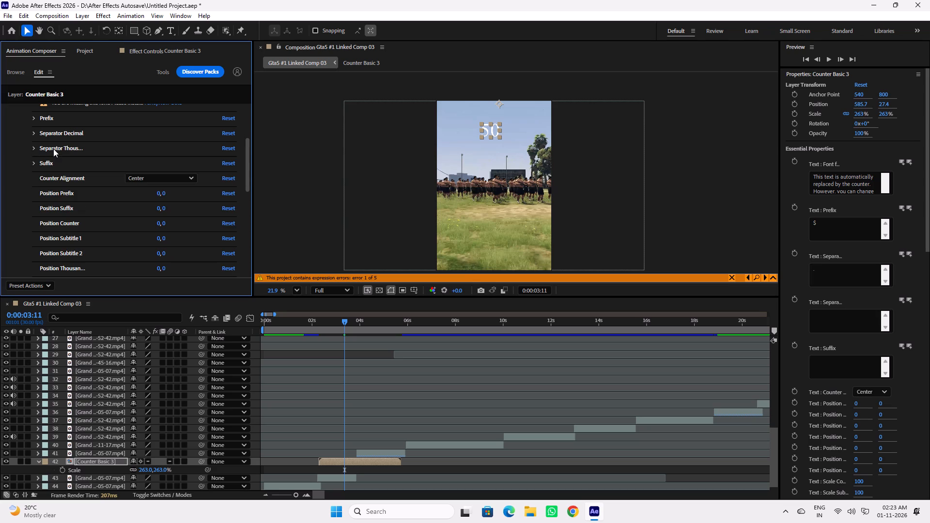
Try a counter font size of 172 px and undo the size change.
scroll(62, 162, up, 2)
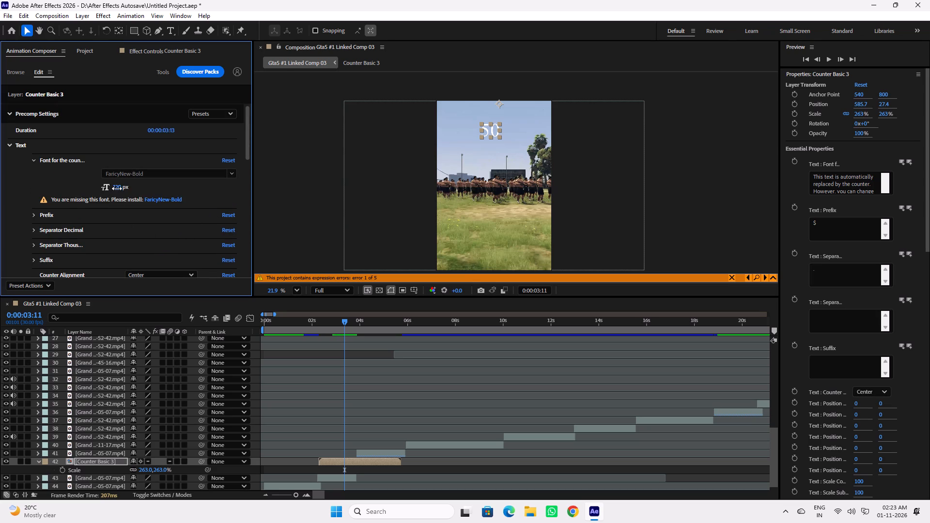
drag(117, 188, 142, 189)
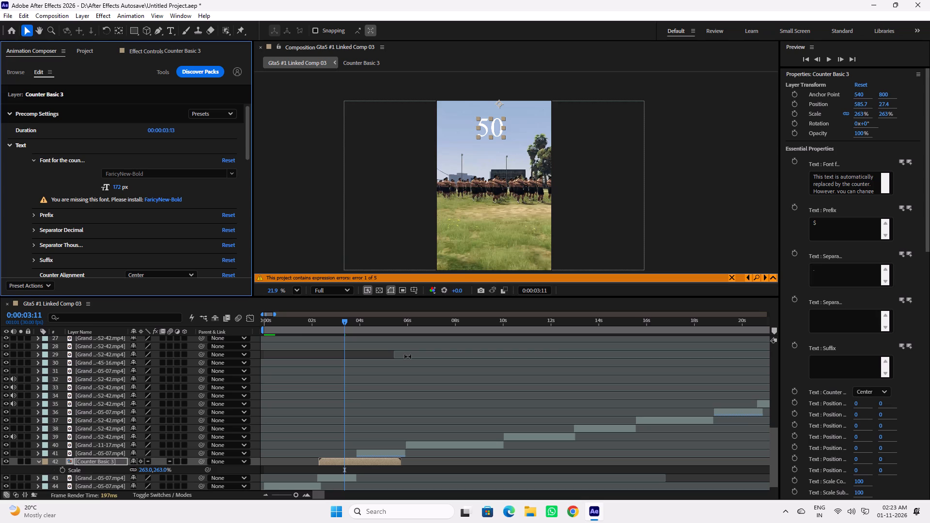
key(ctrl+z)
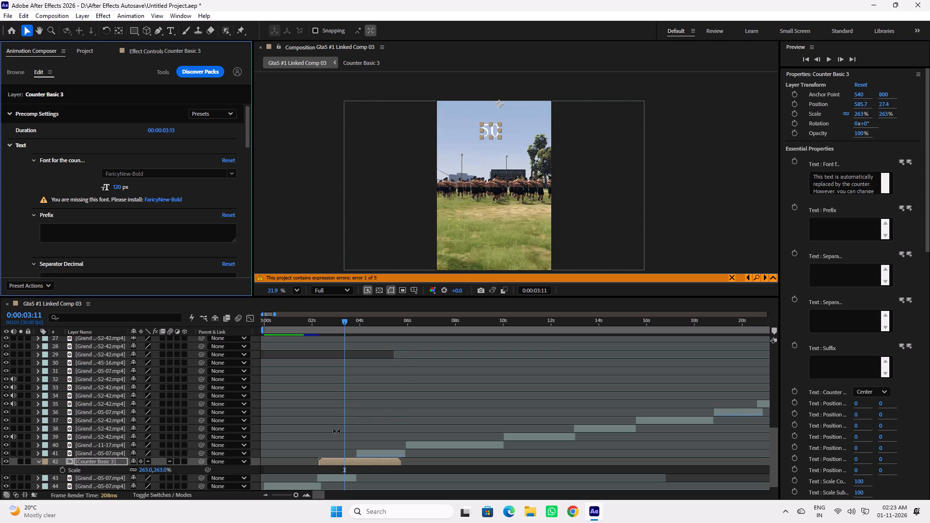
Review the counter over the footage and play it back from 0:00:02:12, where its layer begins.
scroll(111, 230, down, 3)
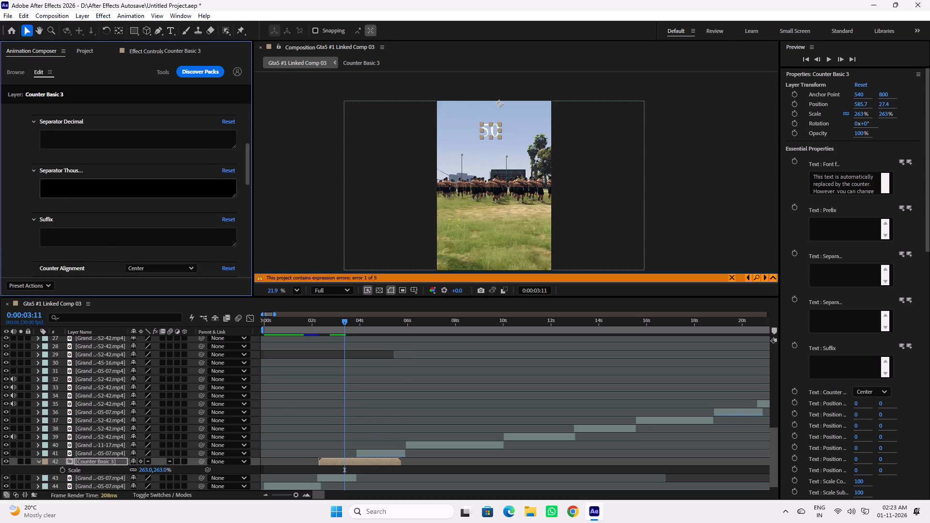
scroll(108, 232, up, 3)
drag(337, 322, 302, 322)
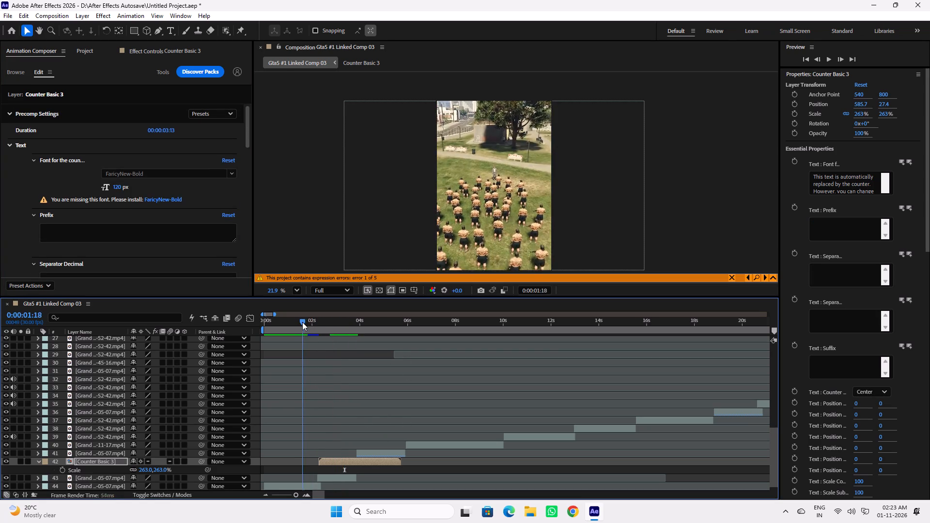
drag(302, 322, 361, 323)
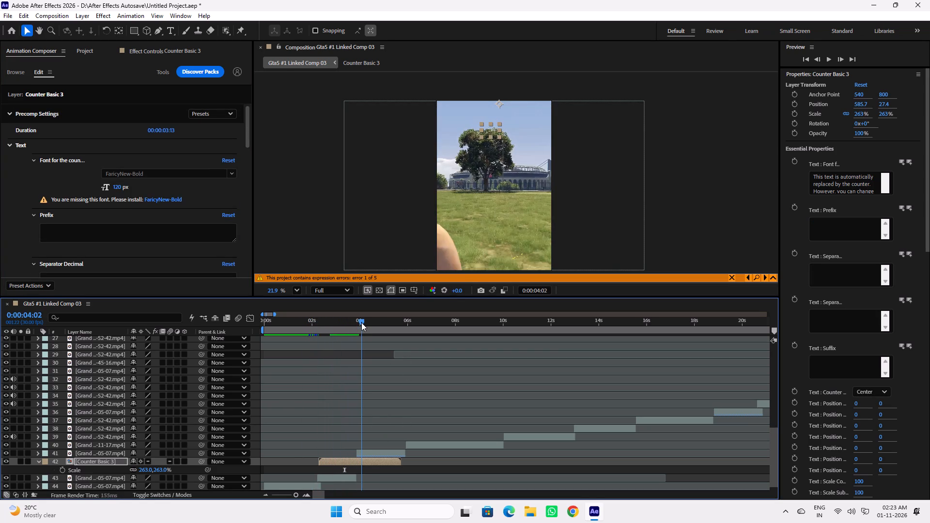
drag(361, 323, 327, 323)
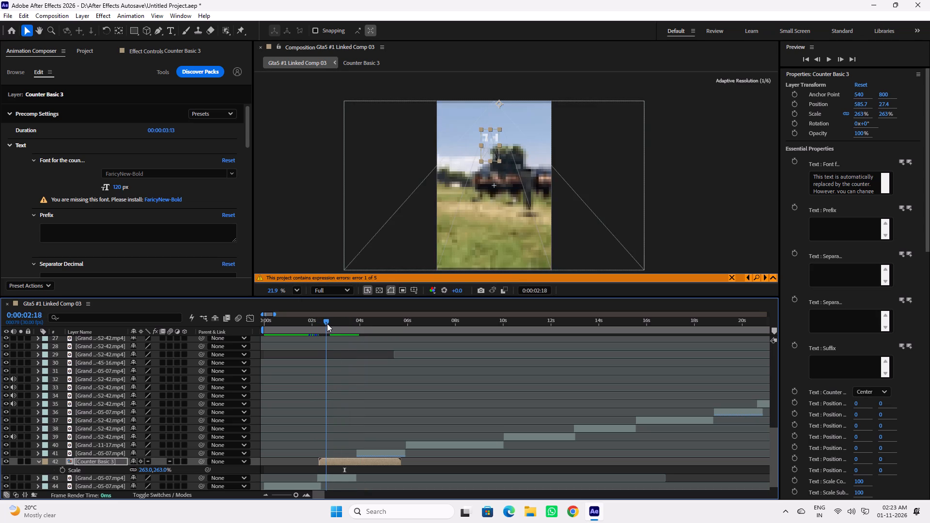
drag(327, 323, 334, 323)
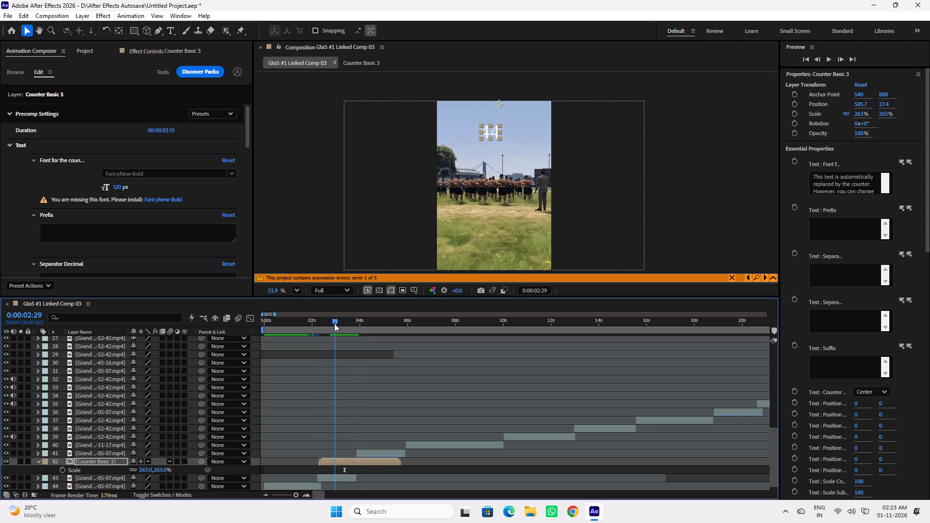
drag(334, 323, 322, 324)
key(space)
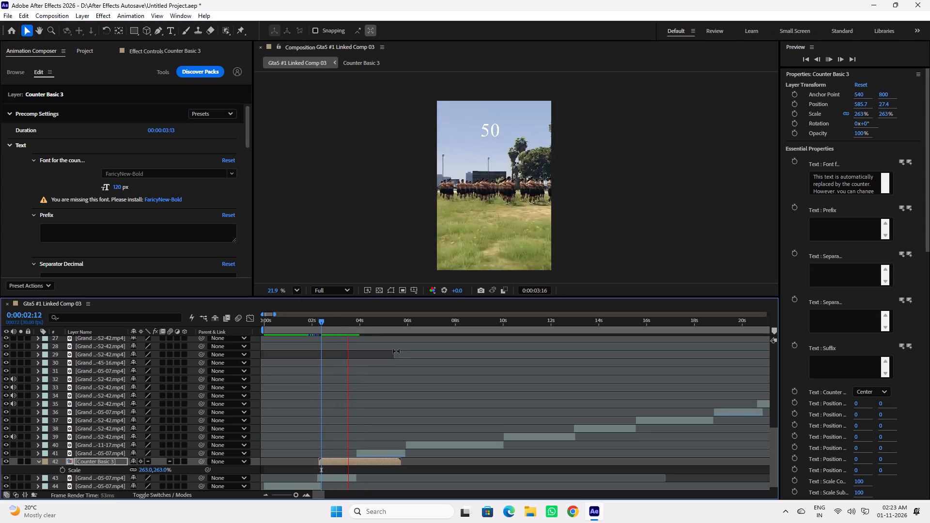
key(space)
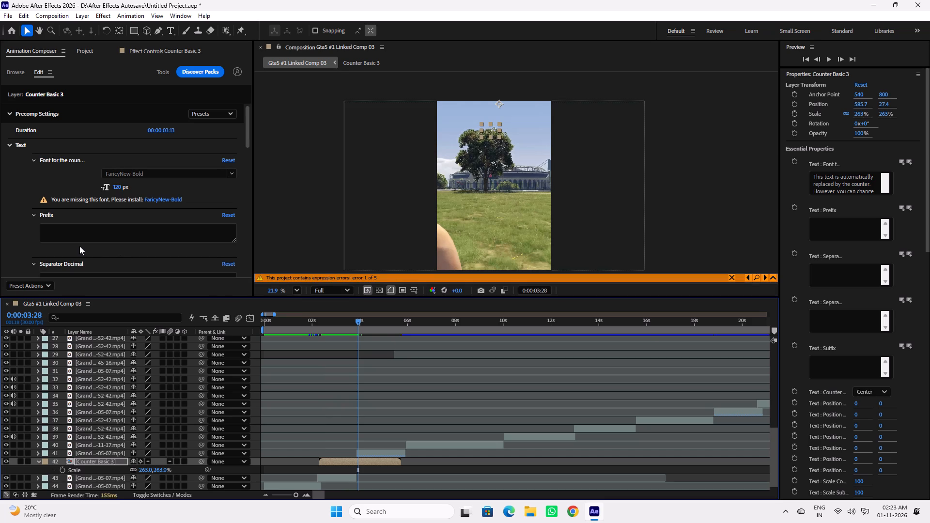
Look through the counter's text position, scale and tracking settings, and collapse the suffix, separator, prefix and font groups.
scroll(60, 210, down, 6)
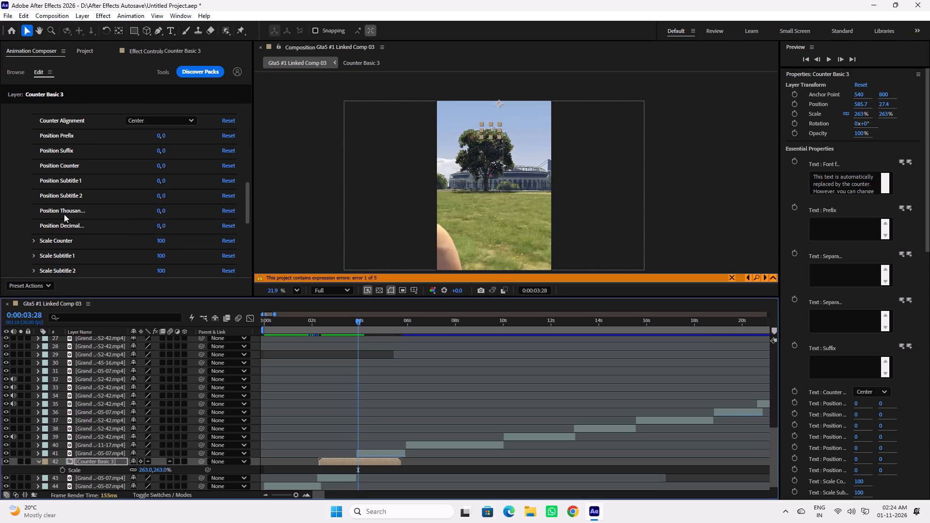
scroll(96, 244, down, 4)
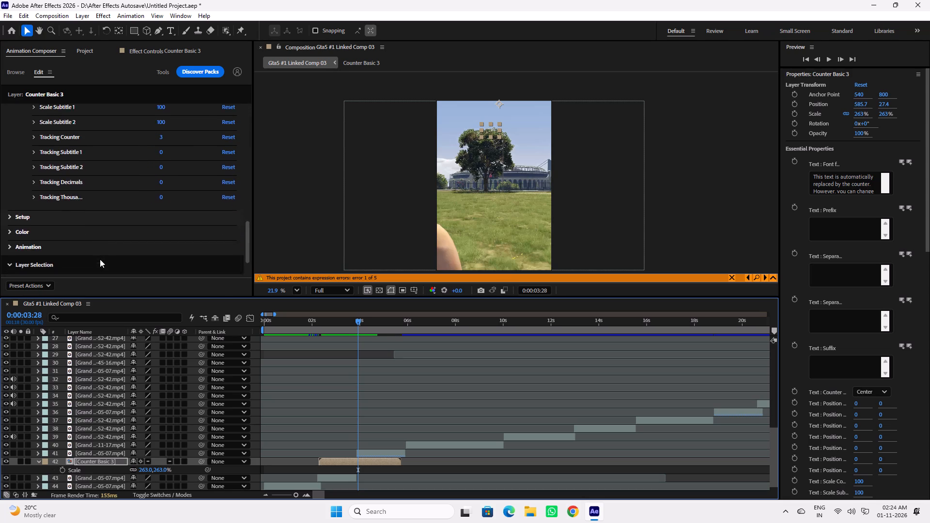
scroll(100, 260, up, 7)
click(33, 217)
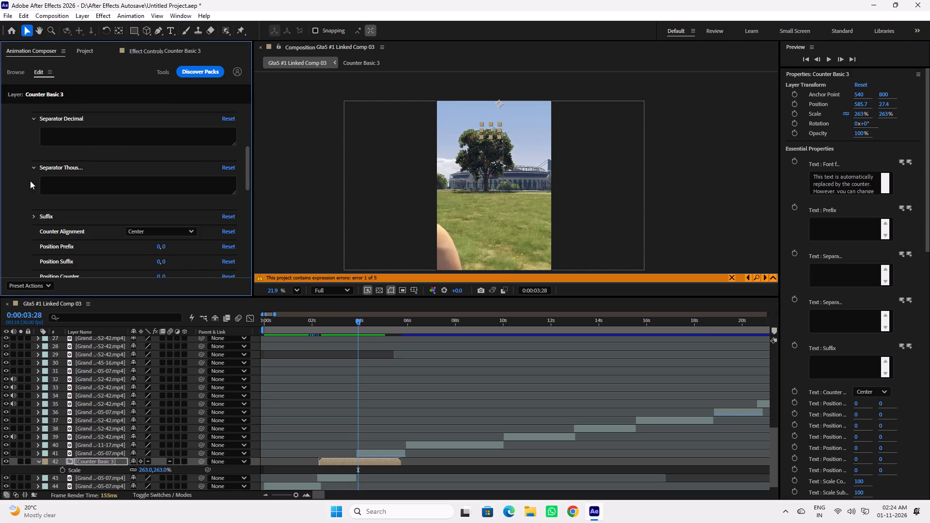
click(29, 164)
click(32, 119)
scroll(34, 174, up, 5)
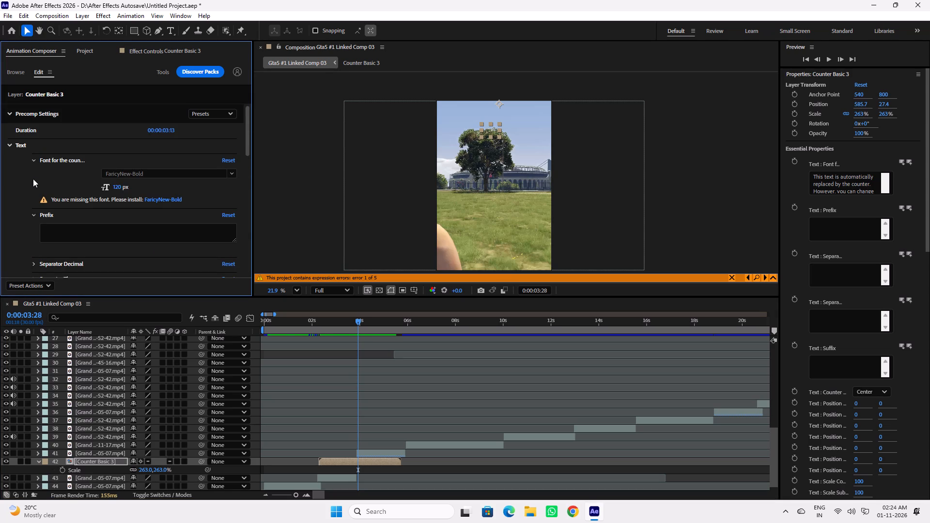
click(34, 214)
click(32, 159)
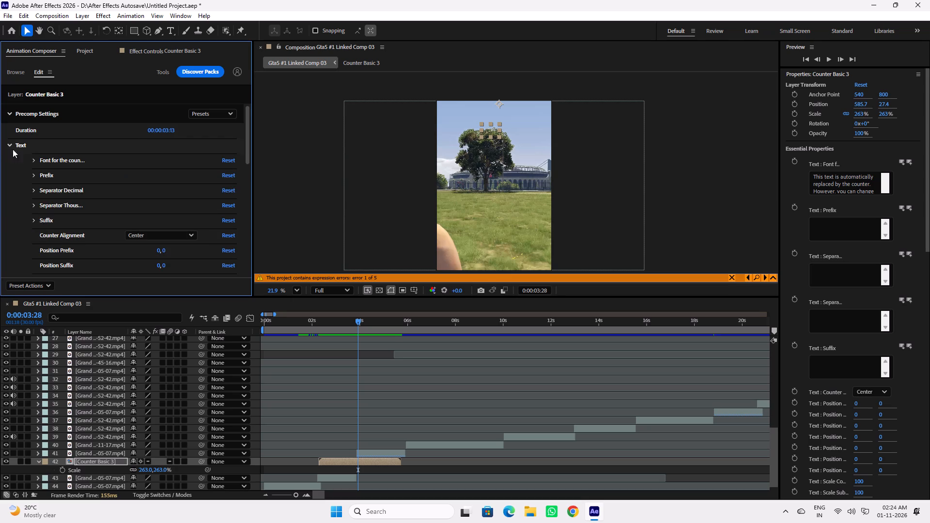
Shorten the counter's precomp duration to 00:00:01:00 and expand its Setup group.
click(3, 145)
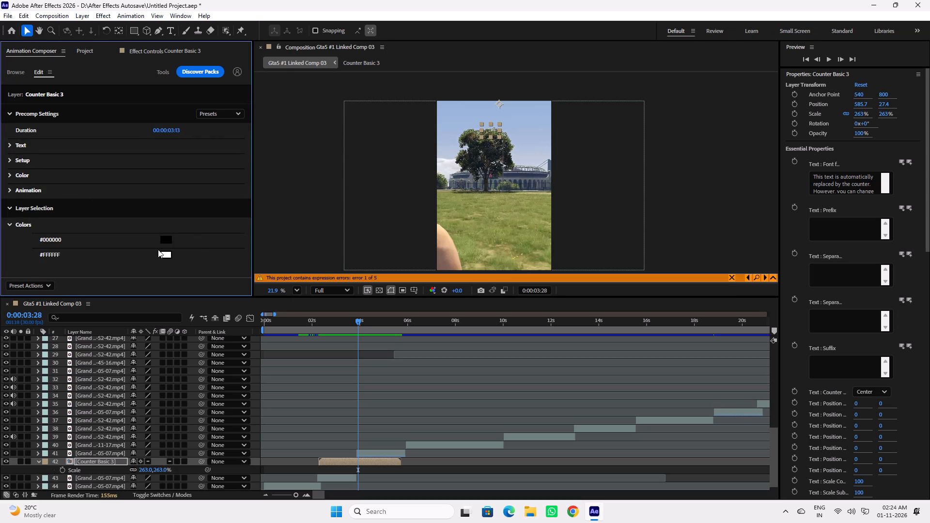
click(177, 130)
click(173, 129)
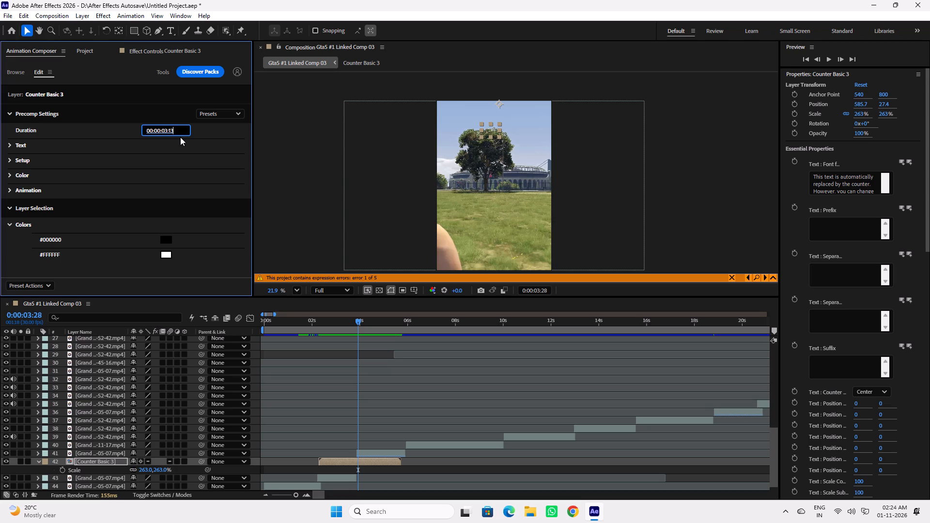
key(BackSpace)
key(BackSpace)
text(00)
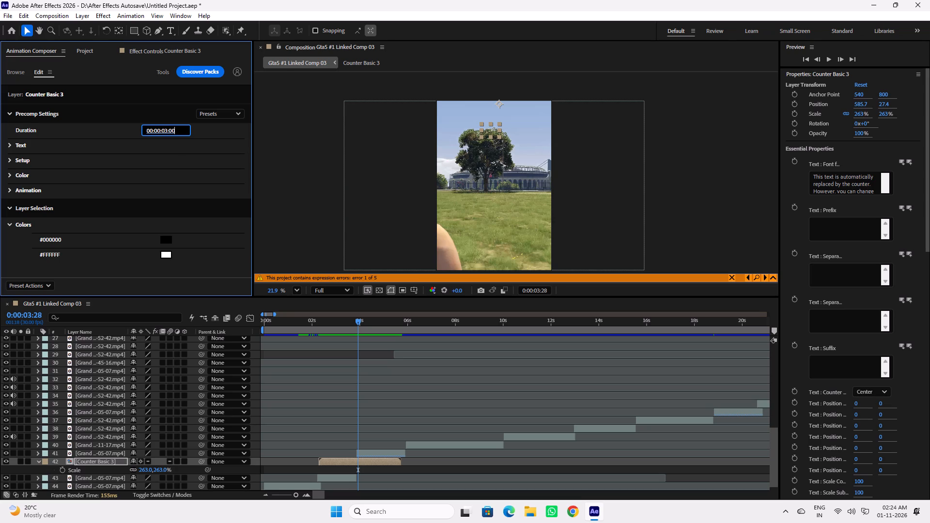
click(167, 132)
key(BackSpace)
key(1)
click(193, 154)
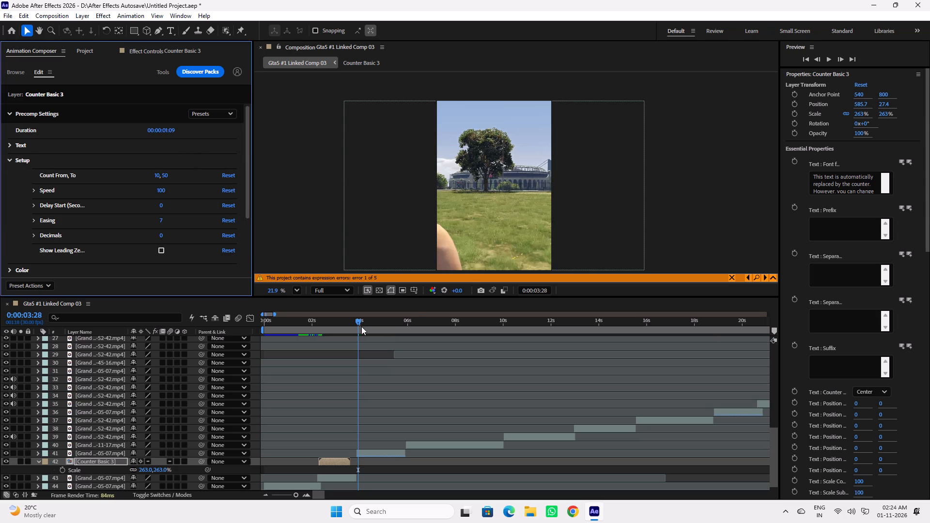
Play back the shortened counter over the footage from 0:00:02:09, where its layer begins.
drag(343, 322, 328, 325)
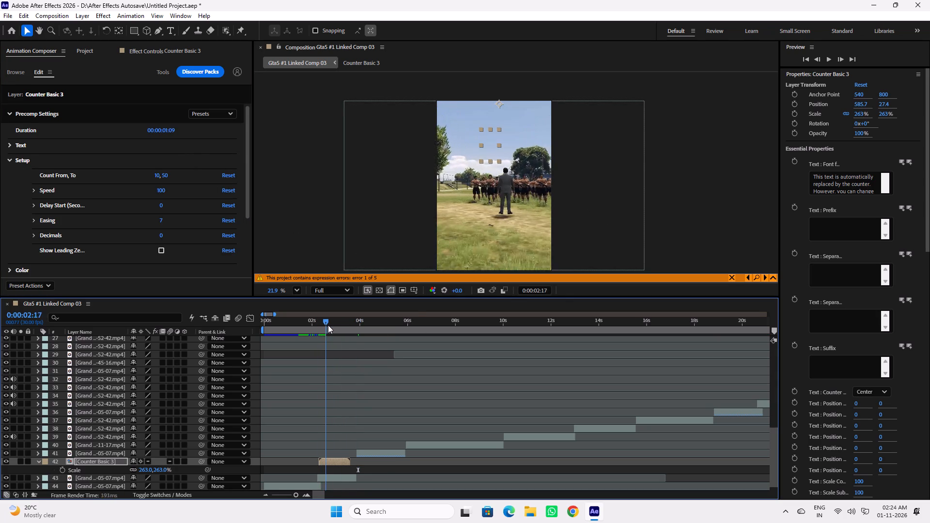
drag(328, 325, 319, 326)
key(space)
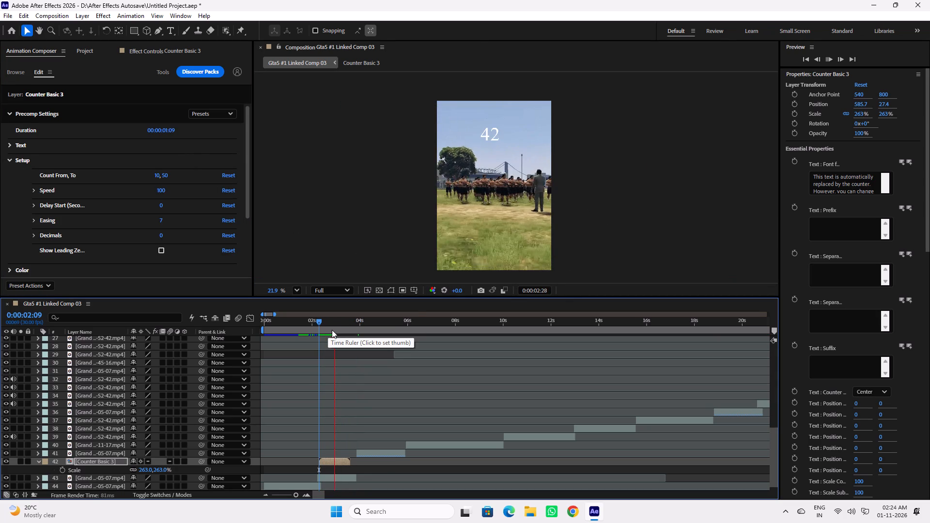
key(space)
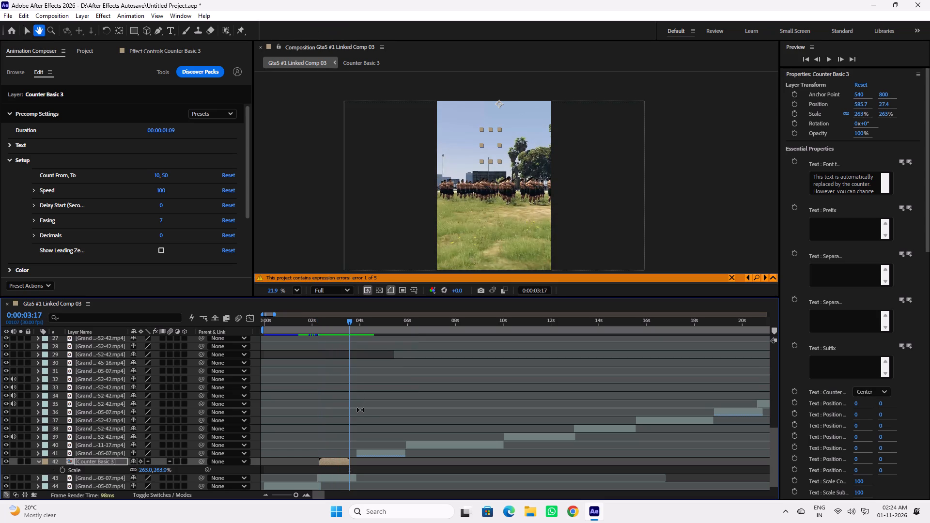
Set the counter's easing to 0.
scroll(108, 215, down, 1)
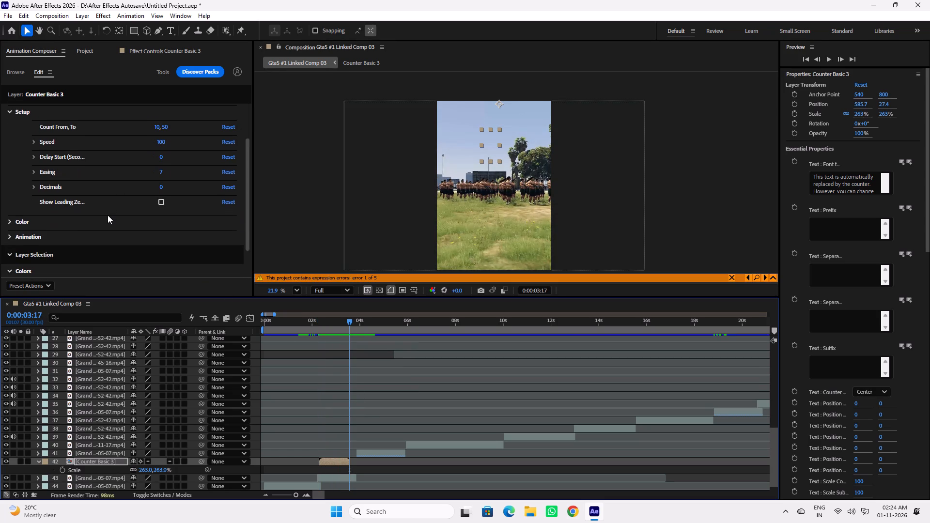
click(228, 173)
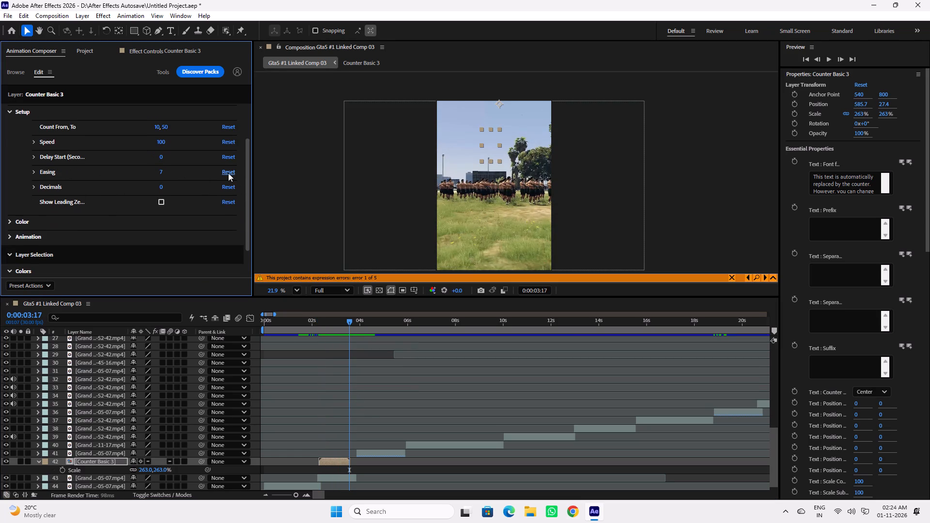
click(225, 174)
triple_click(225, 174)
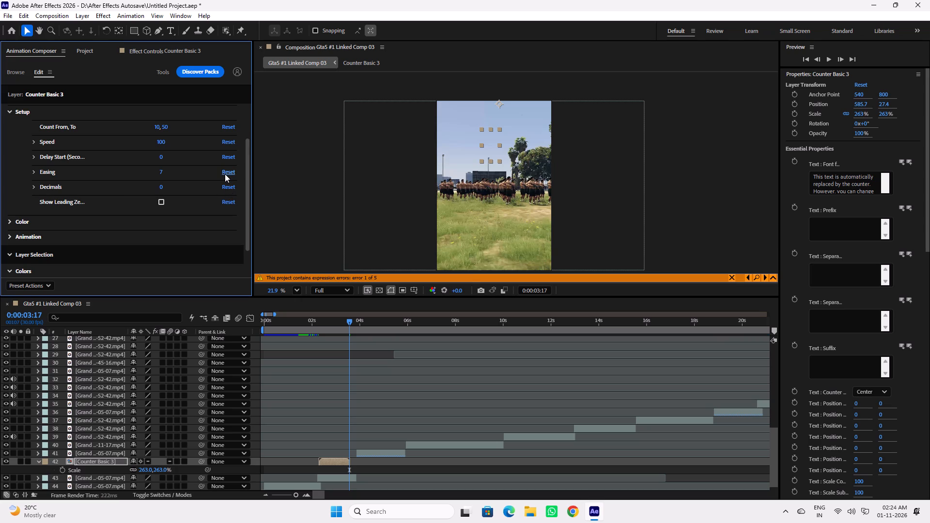
click(33, 170)
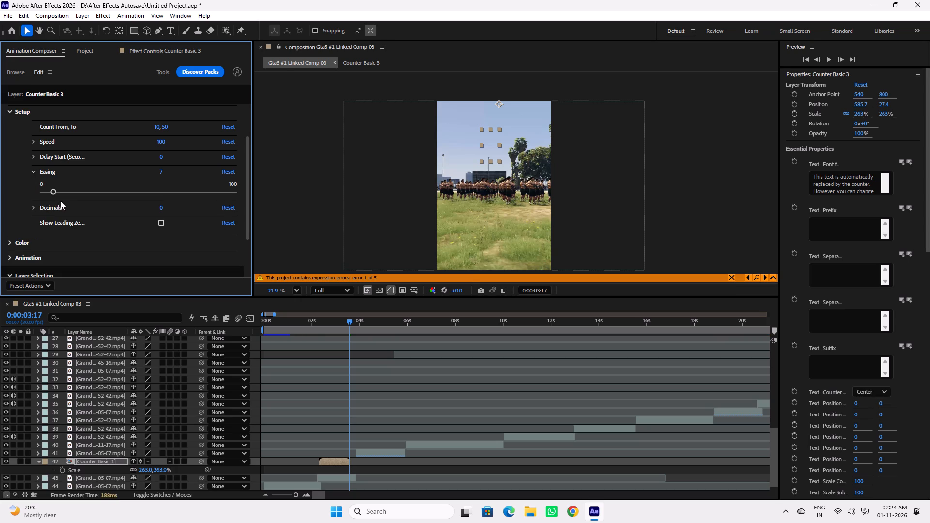
drag(54, 192, 36, 193)
Play back the counter without easing over the footage from 0:00:02:19 to about 0:00:03:13.
drag(341, 324, 338, 327)
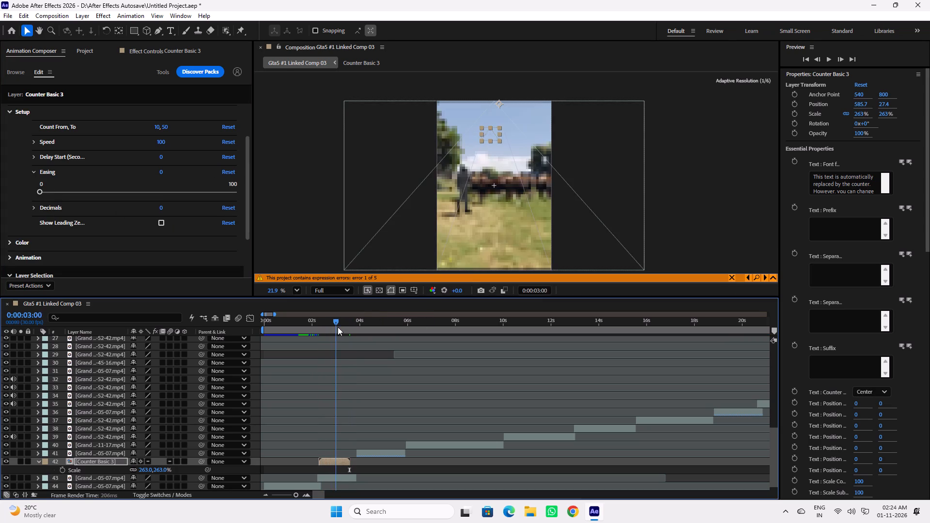
drag(338, 327, 327, 328)
key(space)
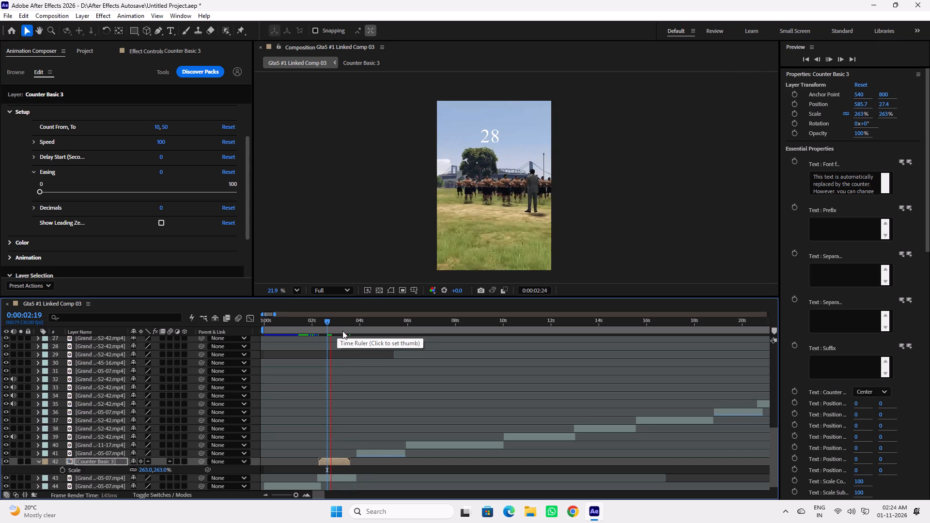
key(space)
key(space)
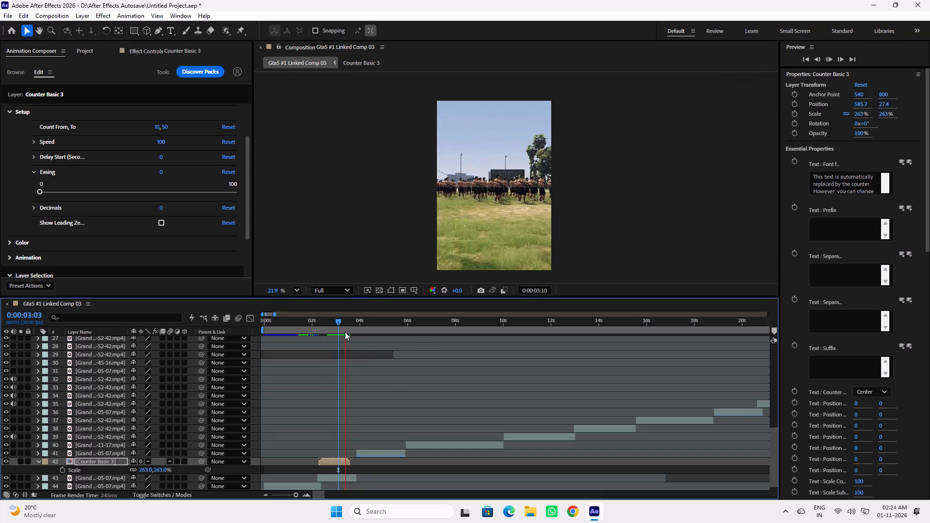
key(space)
click(348, 323)
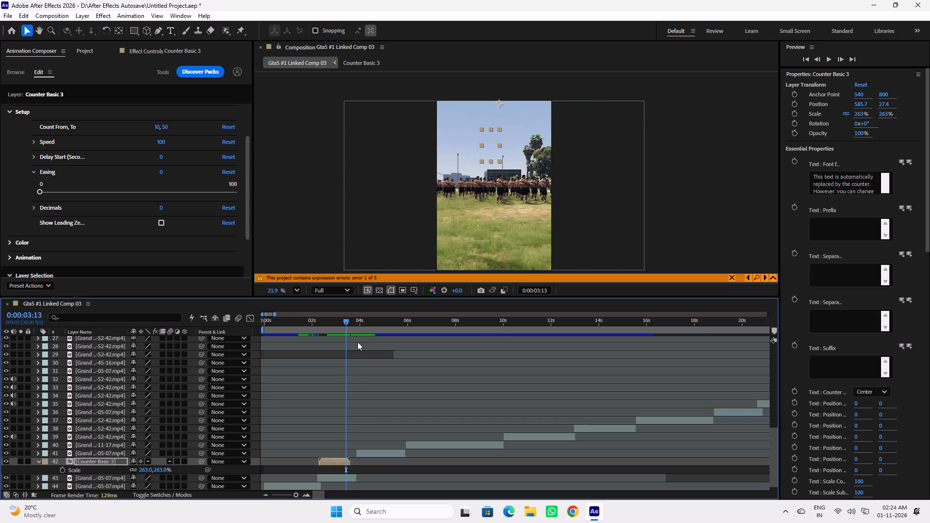
Collapse the counter layer's revealed scale property and turn off the counter's Animate Out option.
key(u)
key(u)
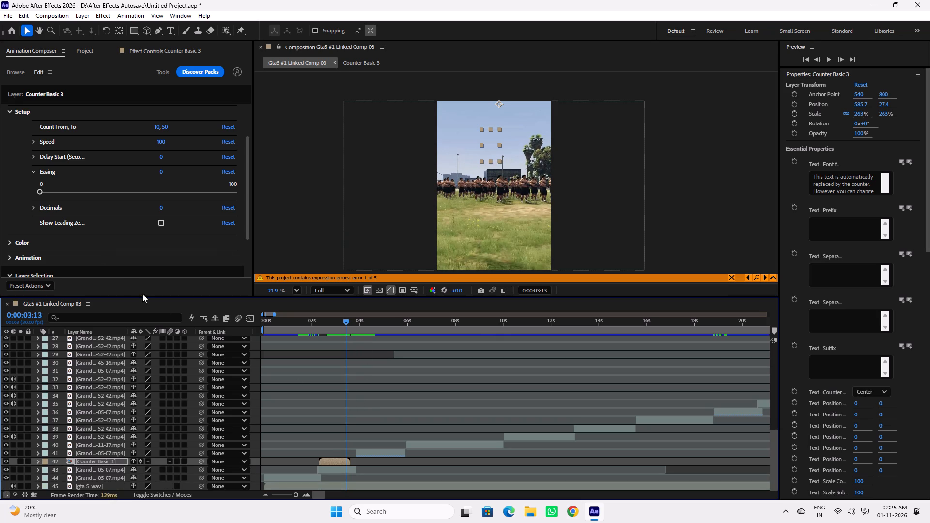
scroll(92, 238, down, 2)
scroll(92, 238, up, 2)
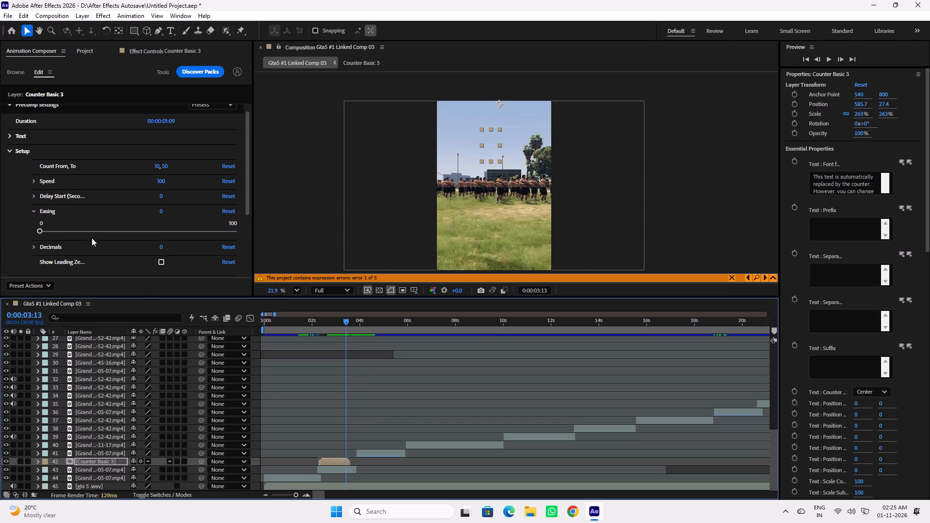
scroll(92, 238, down, 3)
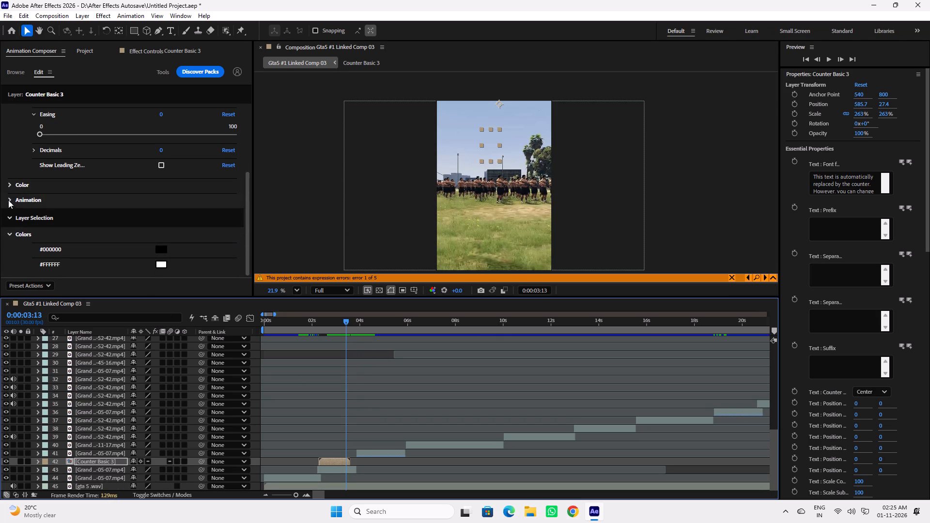
click(8, 201)
scroll(102, 217, down, 1)
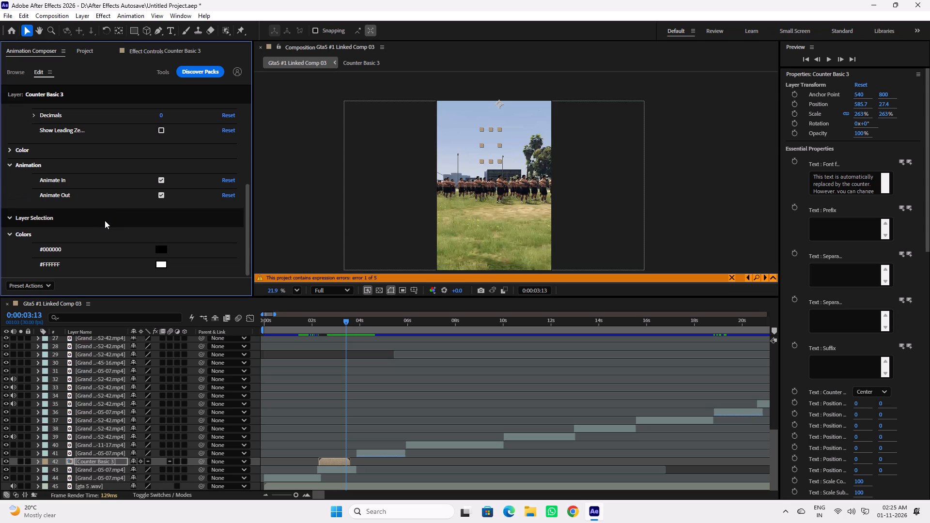
click(165, 195)
click(161, 196)
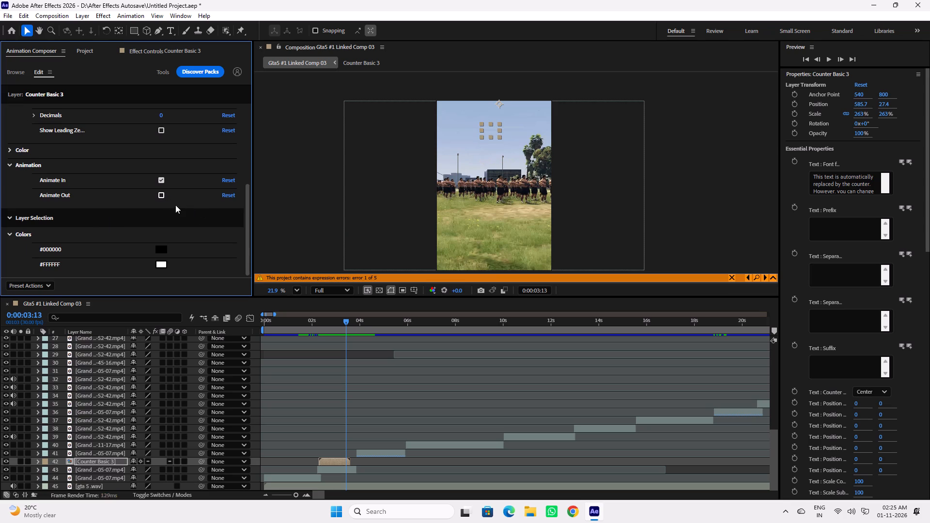
Recolour the counter's white #FFFFFF digits to green #00D800.
scroll(177, 208, down, 3)
scroll(107, 239, down, 3)
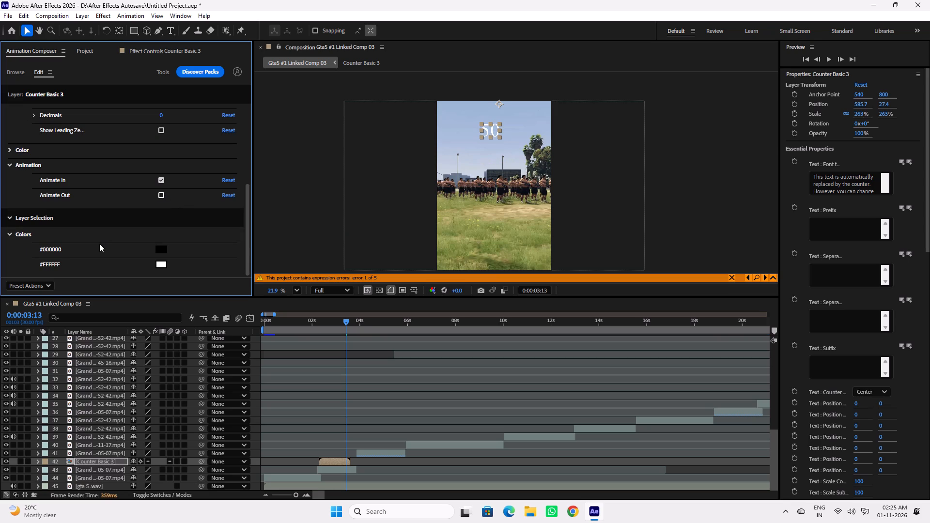
scroll(99, 244, down, 2)
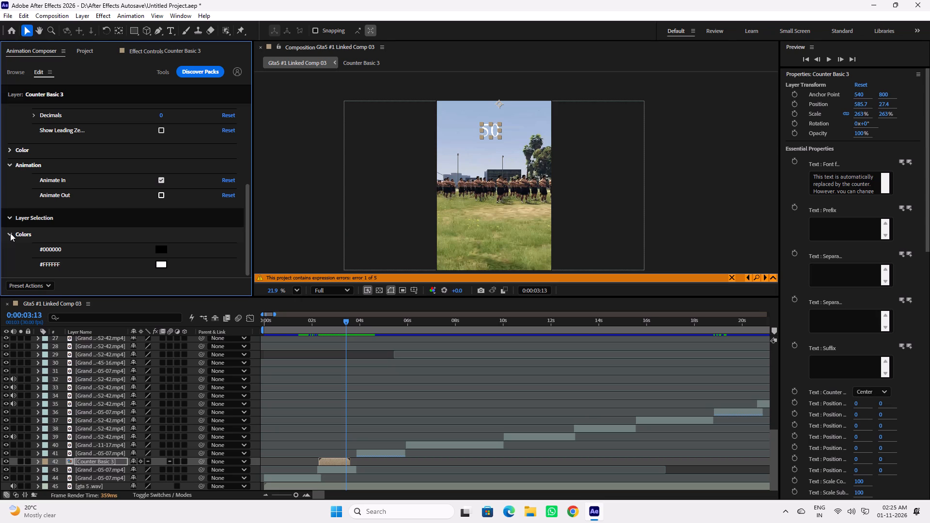
click(10, 233)
scroll(18, 252, down, 1)
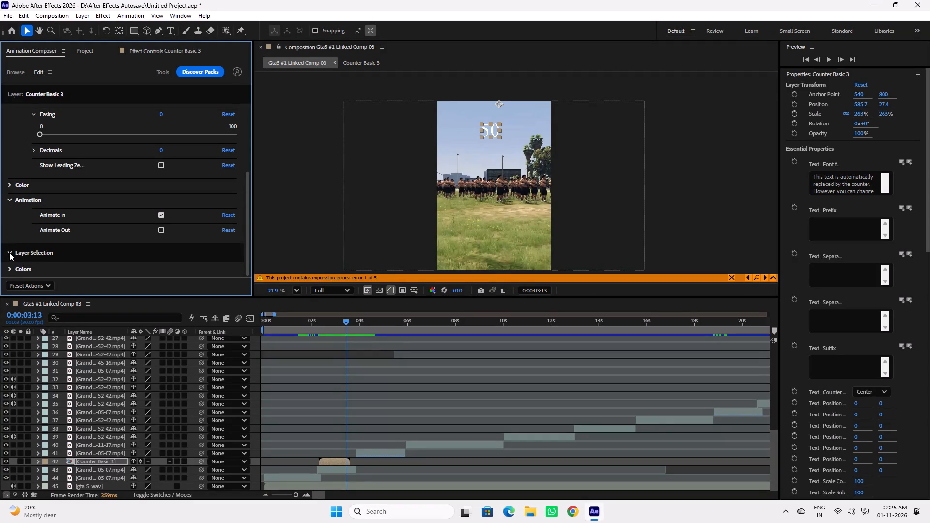
click(9, 270)
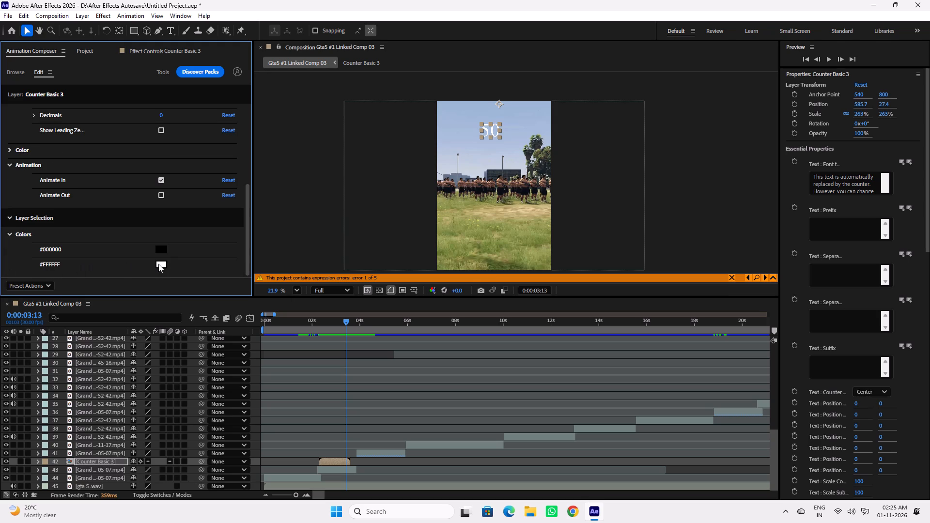
click(159, 263)
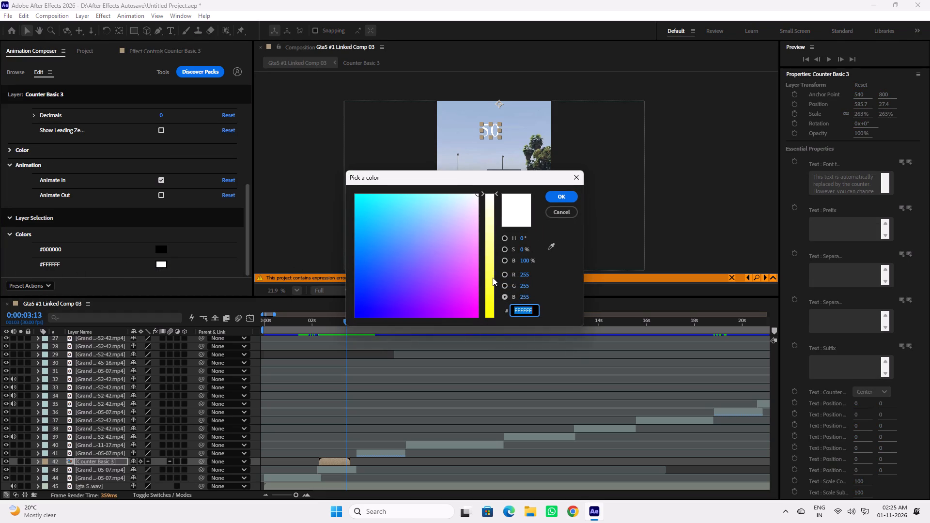
drag(492, 285, 493, 318)
drag(377, 220, 356, 199)
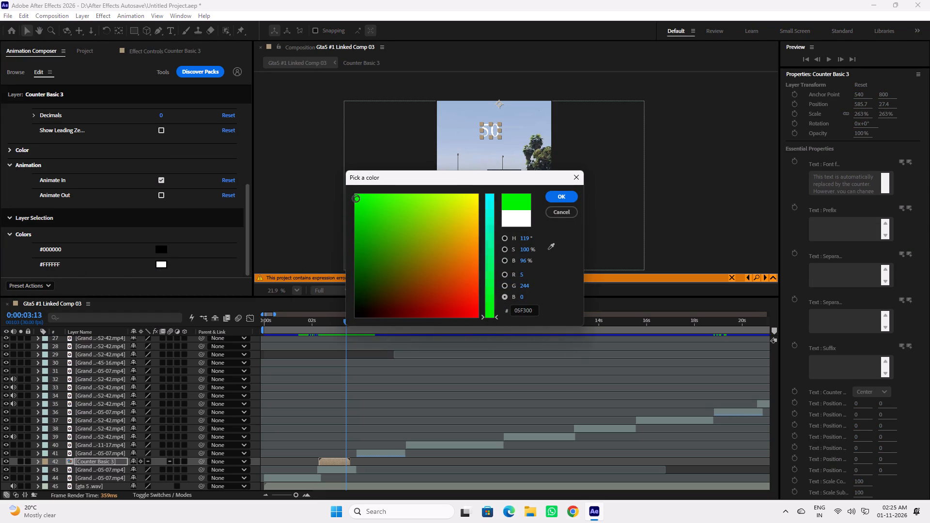
drag(356, 199, 352, 213)
click(558, 199)
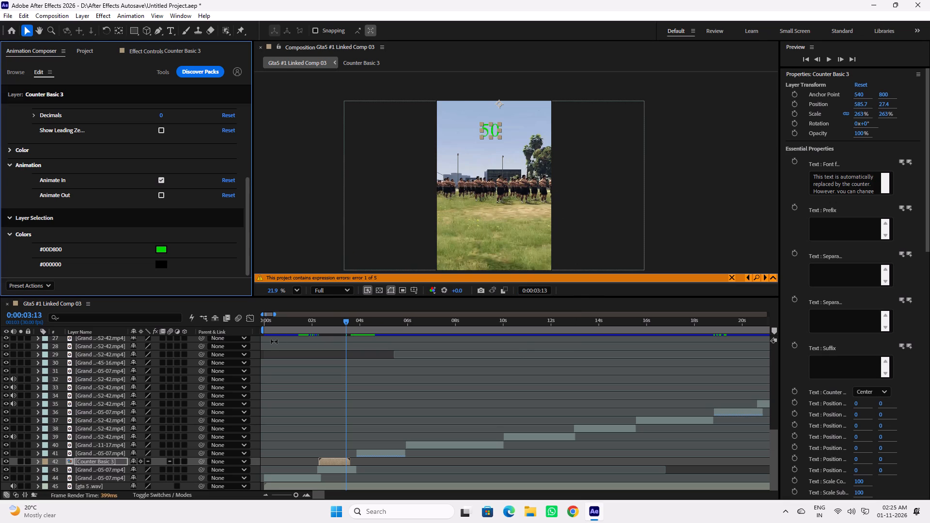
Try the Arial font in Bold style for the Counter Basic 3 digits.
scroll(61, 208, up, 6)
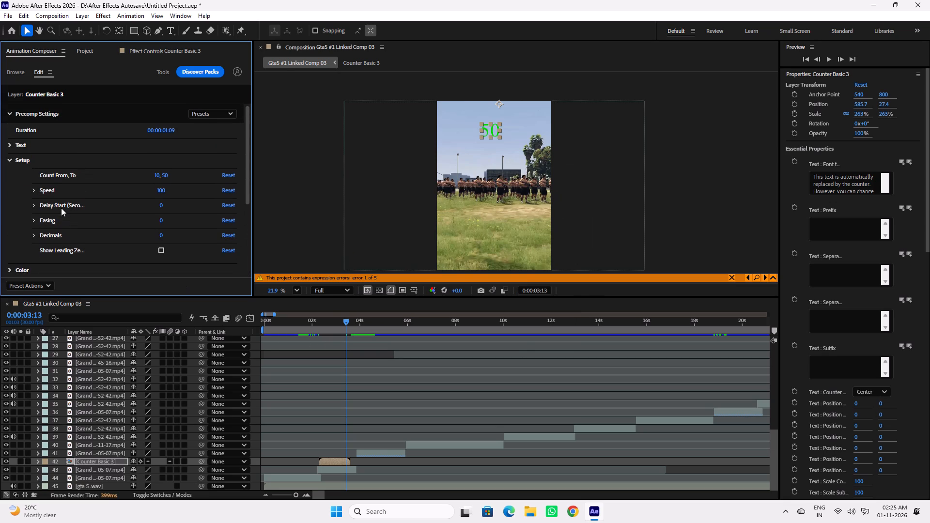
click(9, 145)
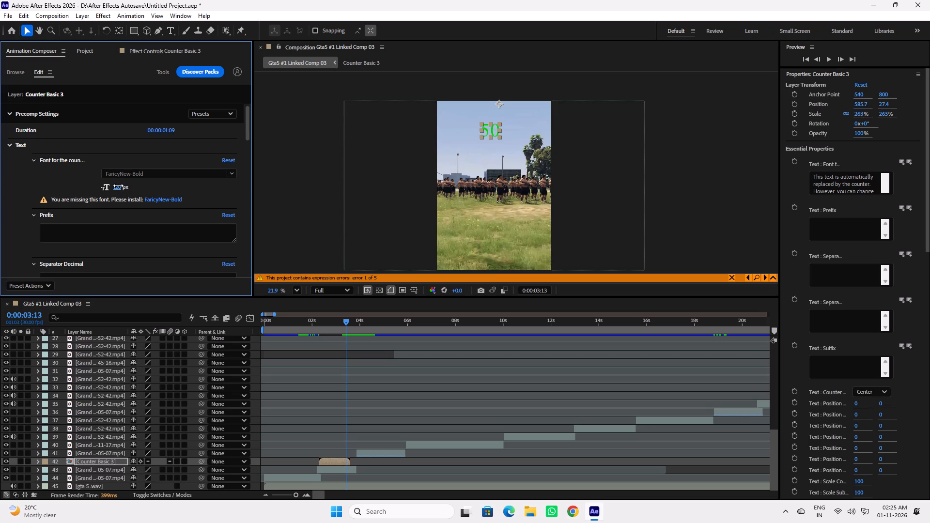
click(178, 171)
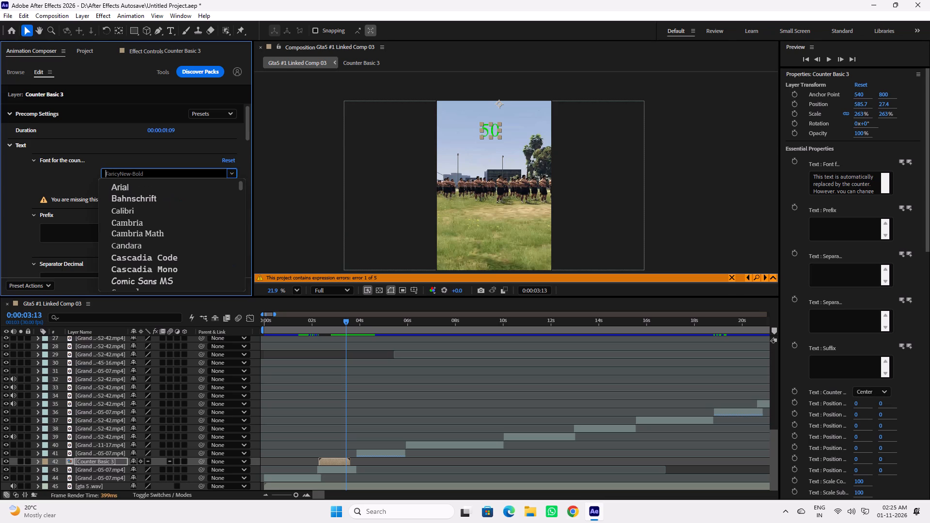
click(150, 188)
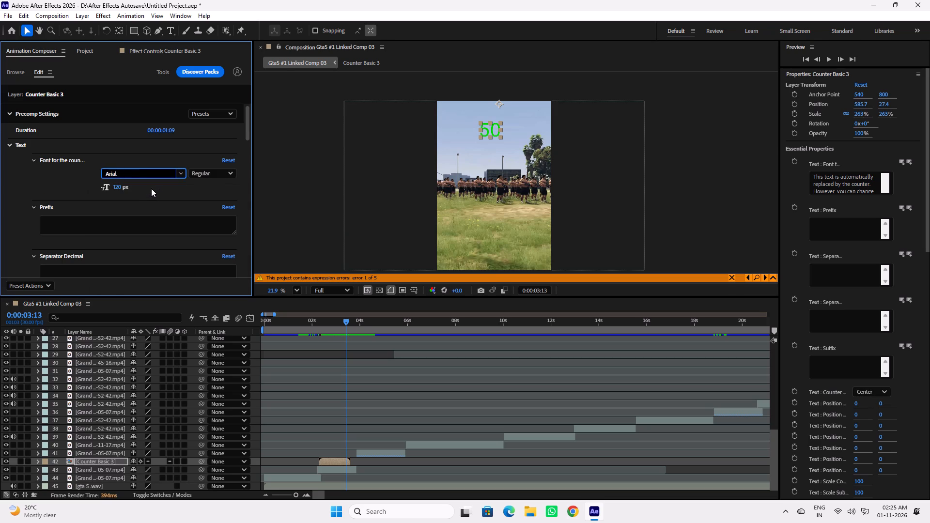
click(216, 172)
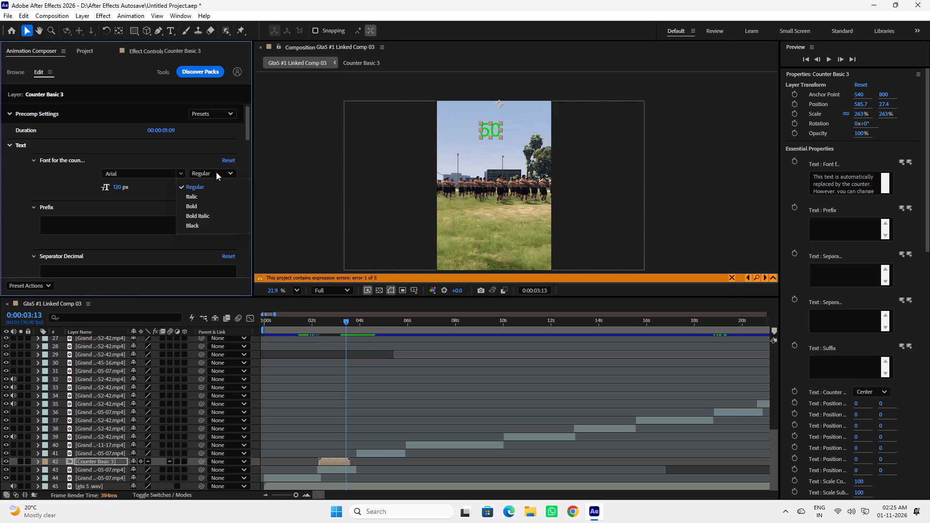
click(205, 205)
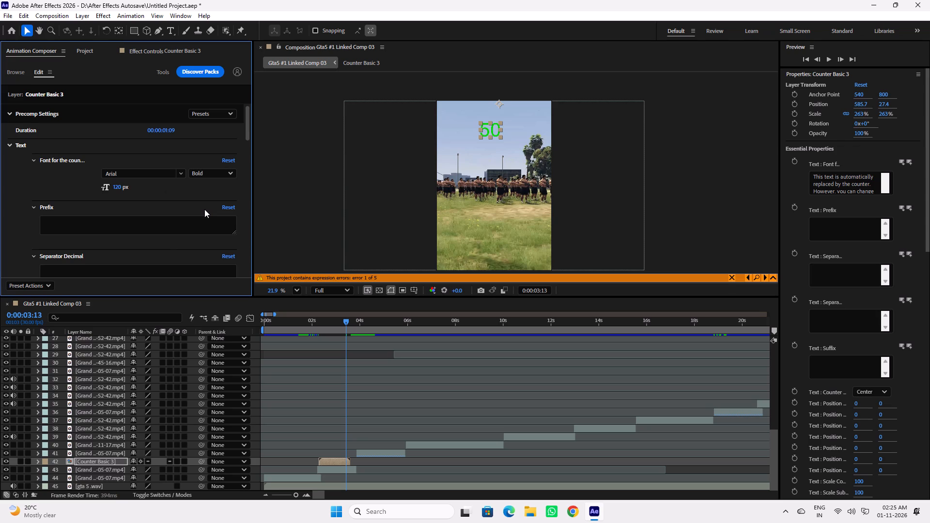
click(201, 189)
Set the counter's font to Comic Sans MS.
click(179, 174)
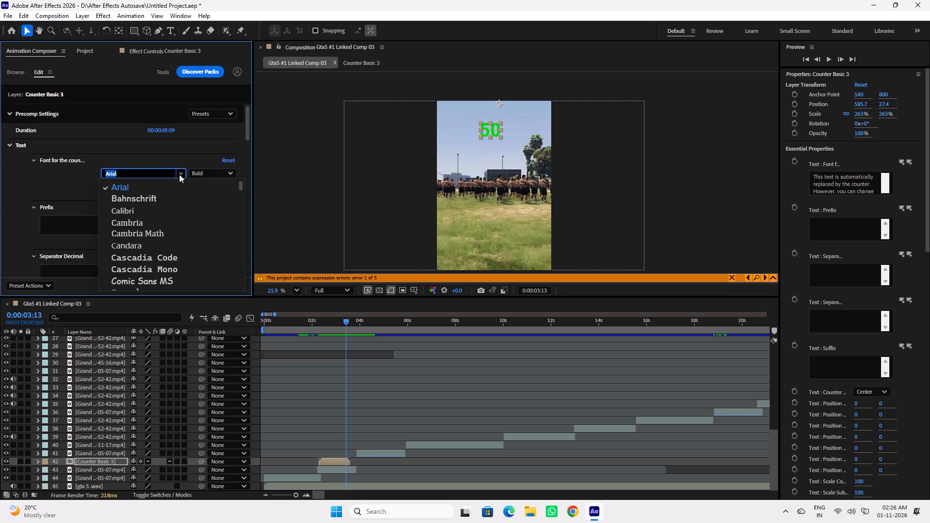
click(144, 284)
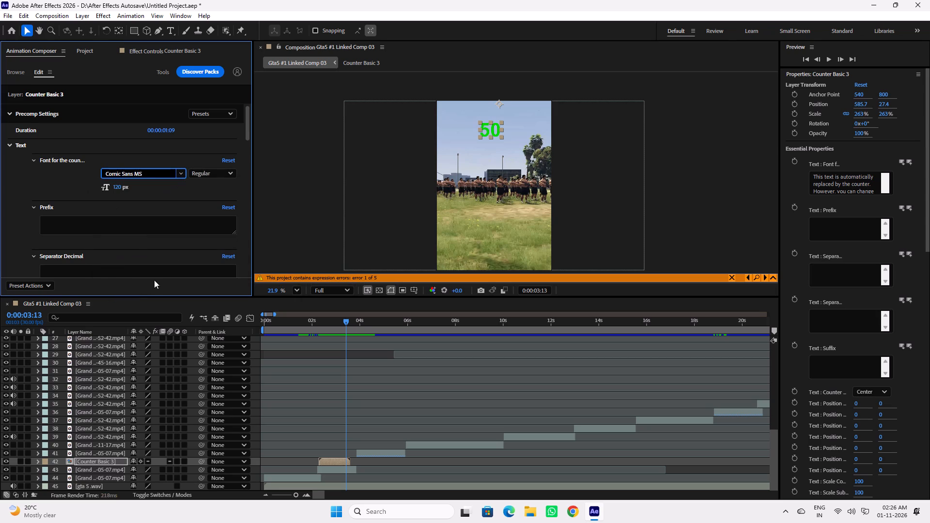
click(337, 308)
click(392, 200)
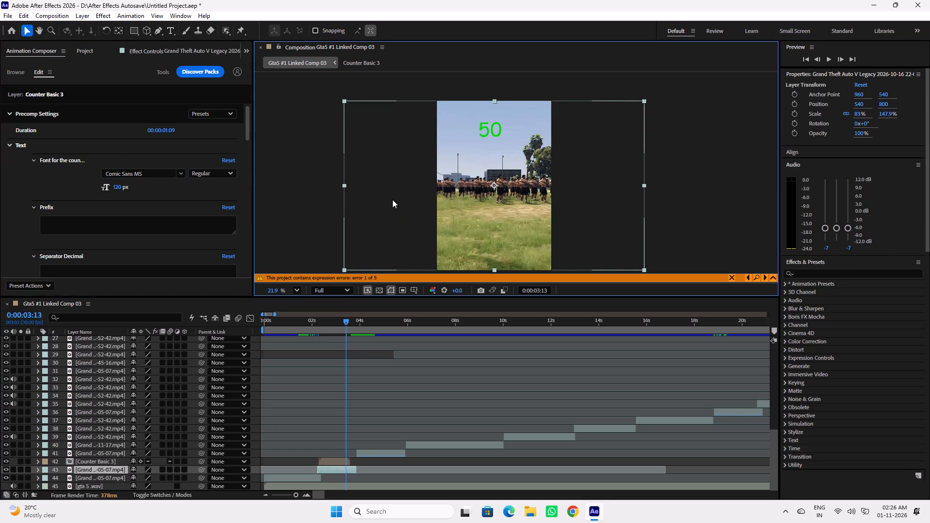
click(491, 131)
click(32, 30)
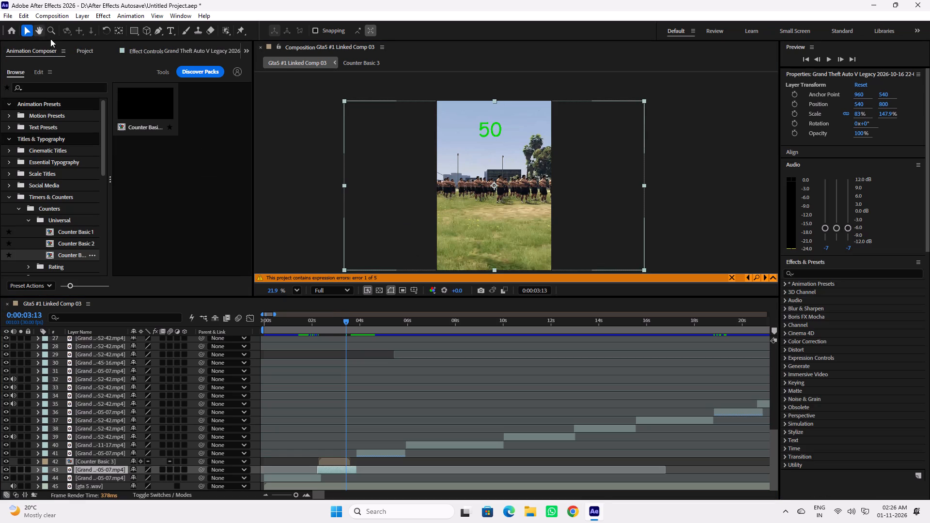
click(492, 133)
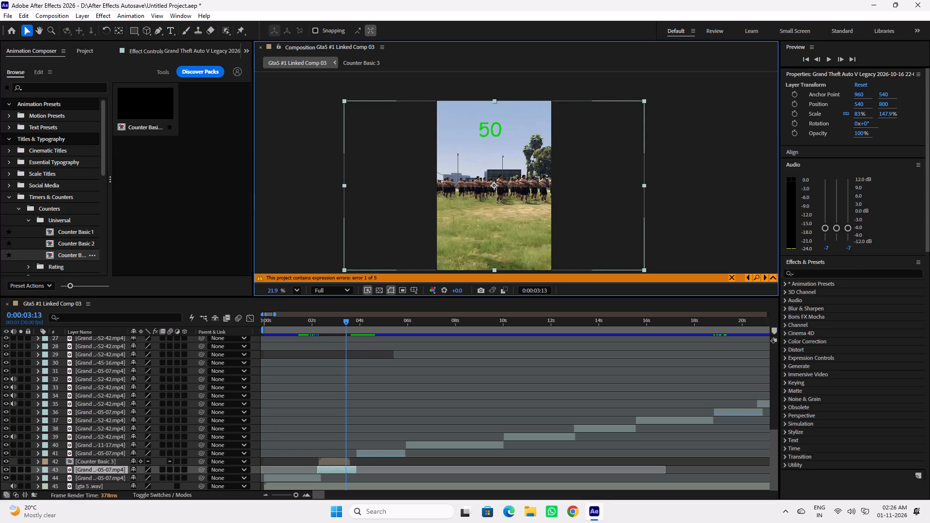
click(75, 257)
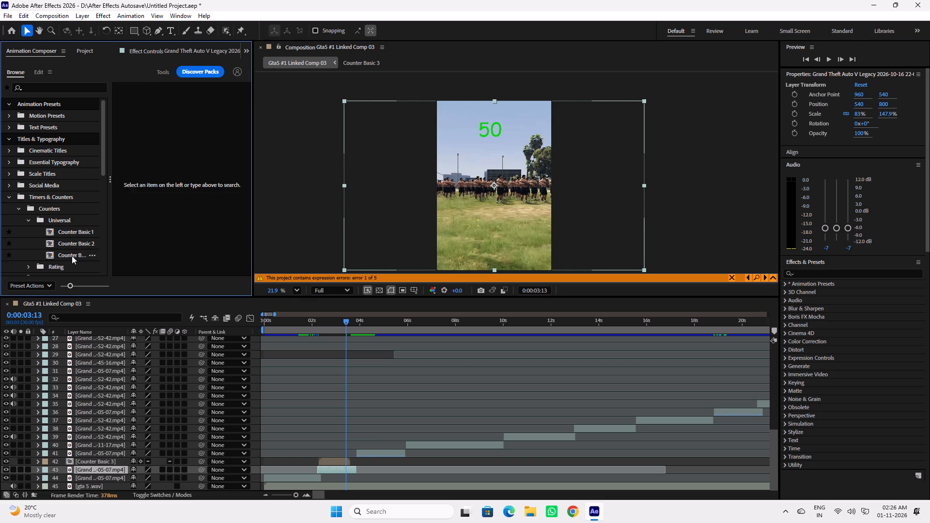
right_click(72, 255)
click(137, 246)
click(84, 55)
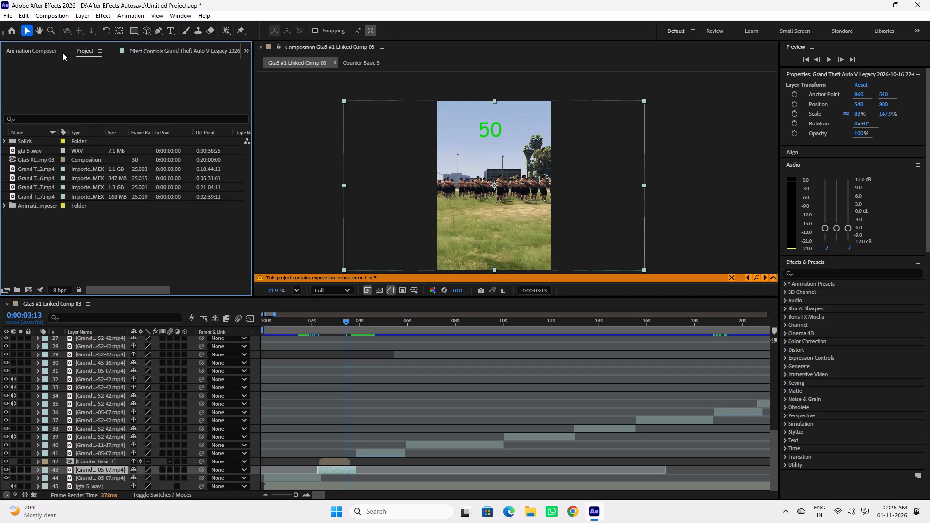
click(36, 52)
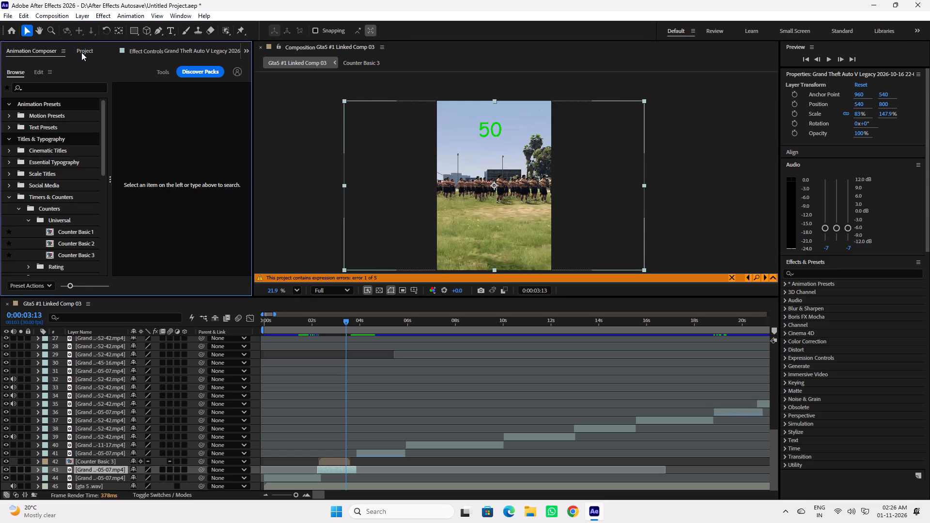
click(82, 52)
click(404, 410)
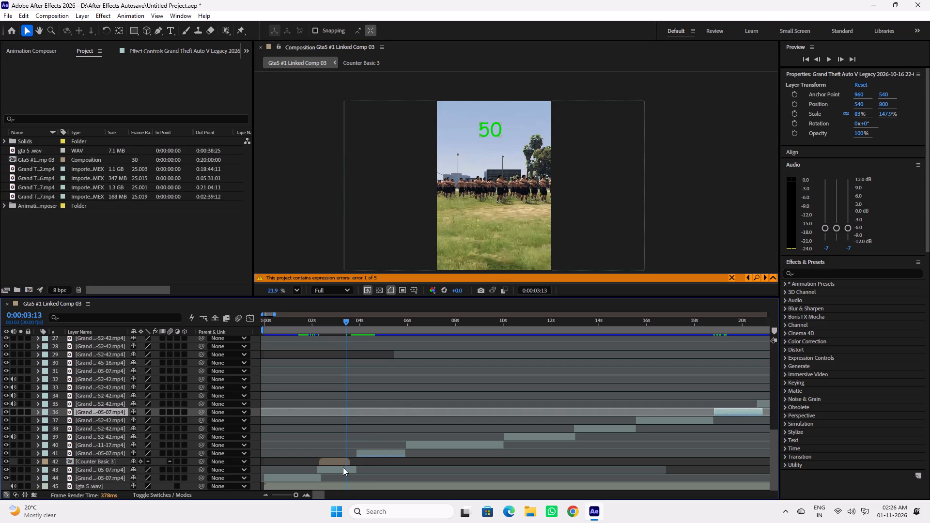
Reselect the Counter Basic 3 layer and look through its preset, setup, animation and colour options in Animation Composer.
click(332, 464)
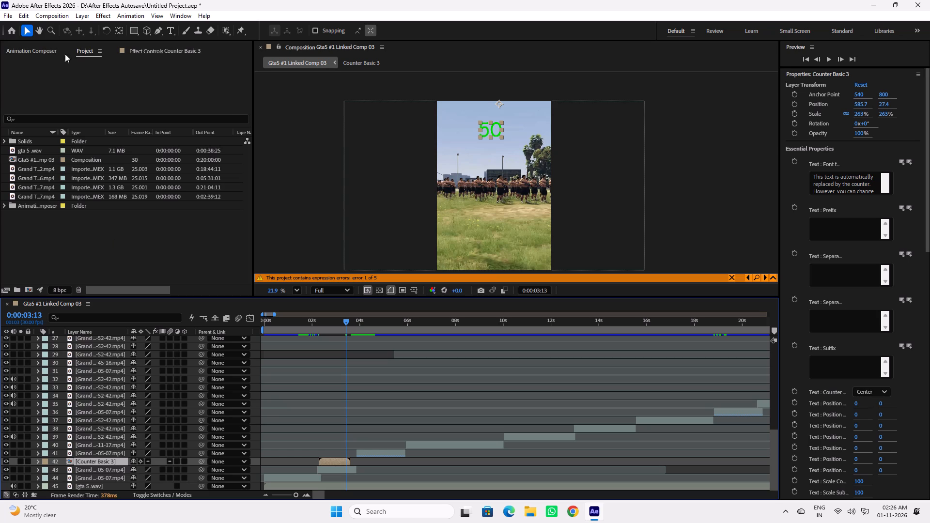
click(43, 51)
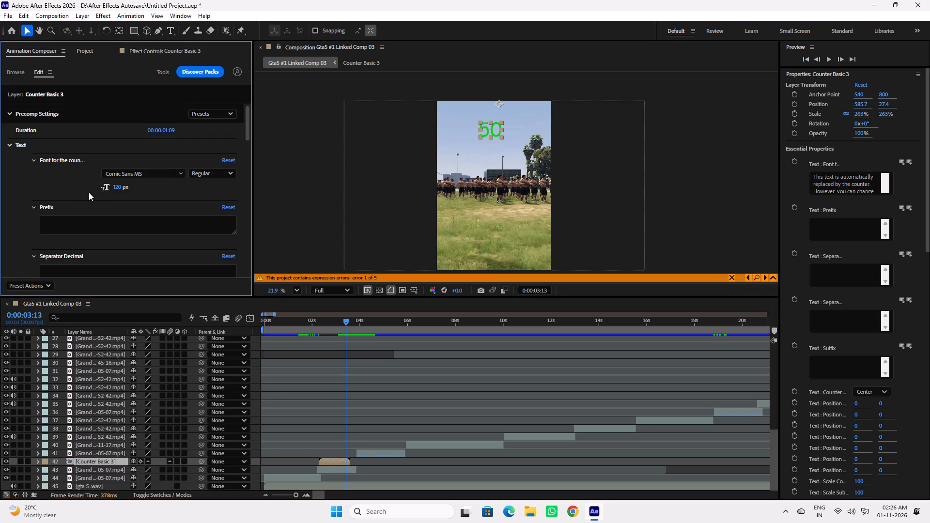
scroll(91, 191, up, 1)
click(219, 114)
click(200, 145)
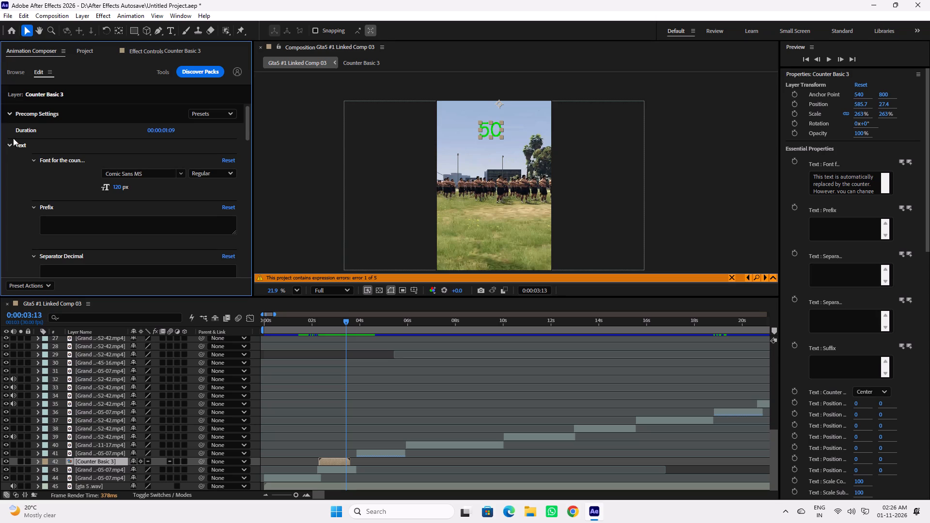
click(10, 145)
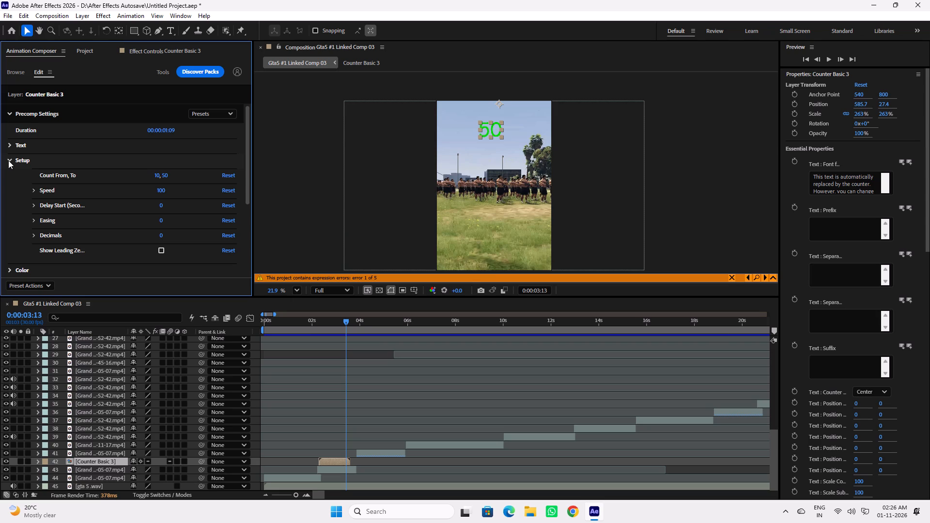
click(31, 191)
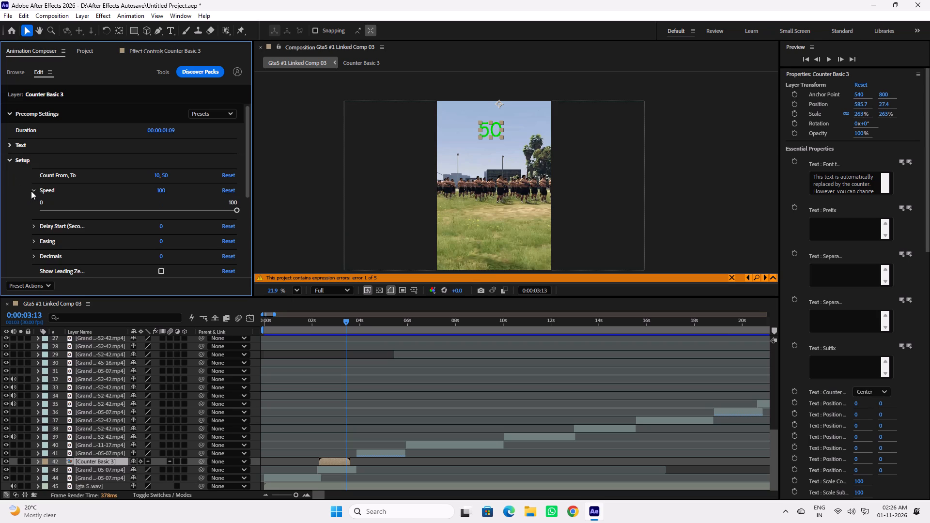
click(34, 226)
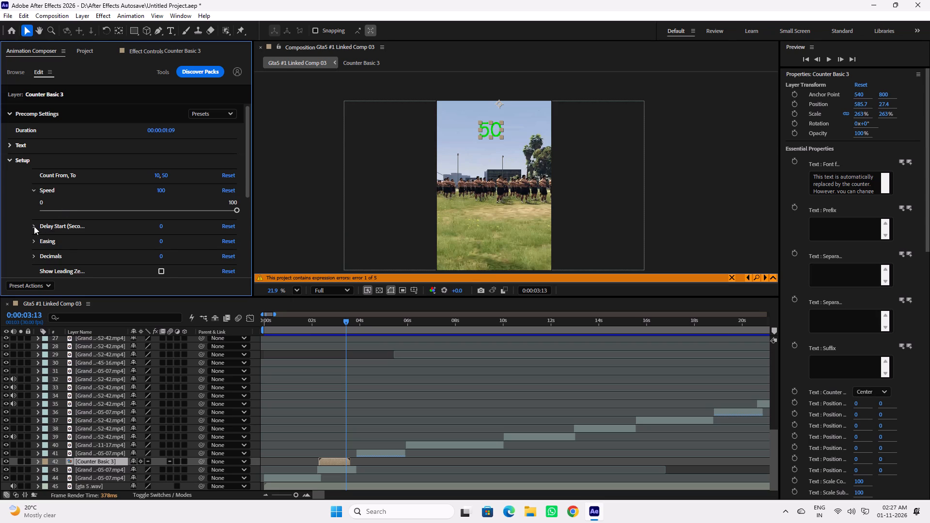
click(35, 226)
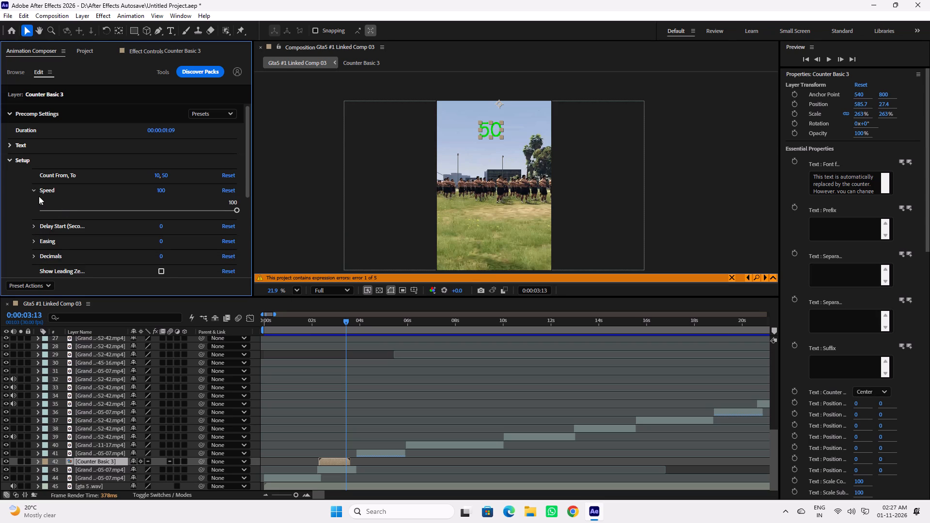
click(36, 192)
scroll(10, 193, down, 3)
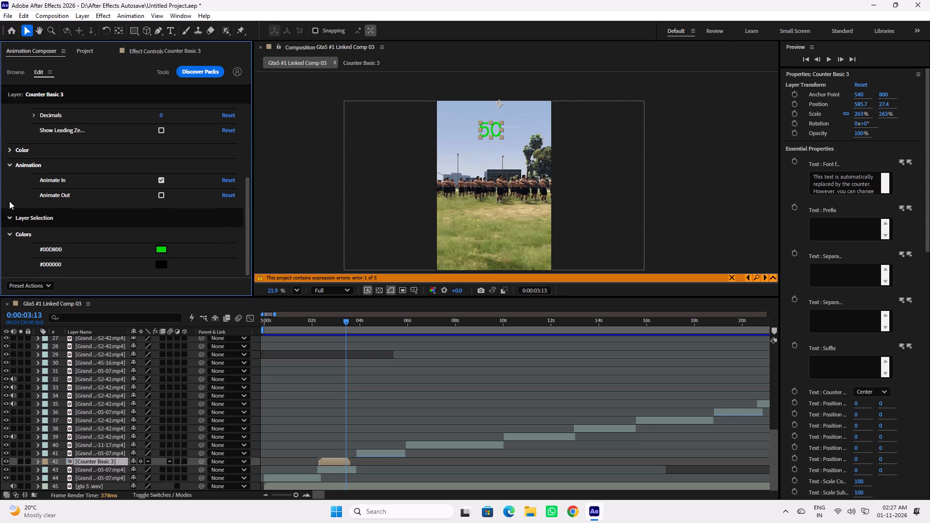
scroll(25, 208, up, 3)
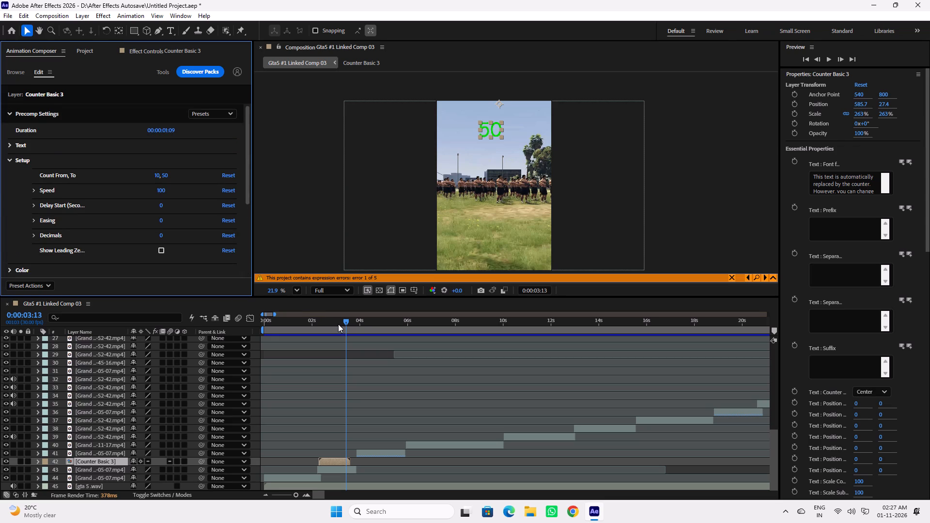
Play back the restyled counter over the footage from 0:00:02:14 and again from 0:00:01:06.
drag(339, 323, 335, 323)
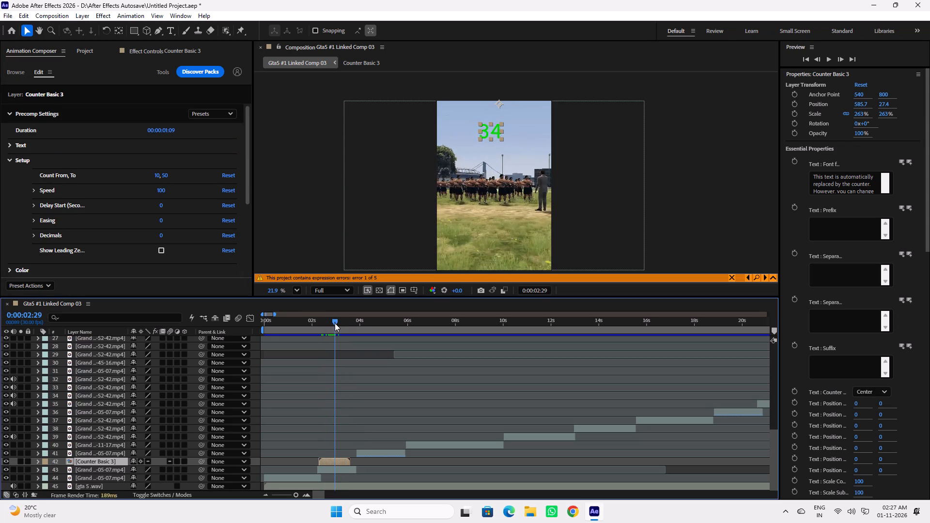
drag(335, 323, 323, 323)
key(space)
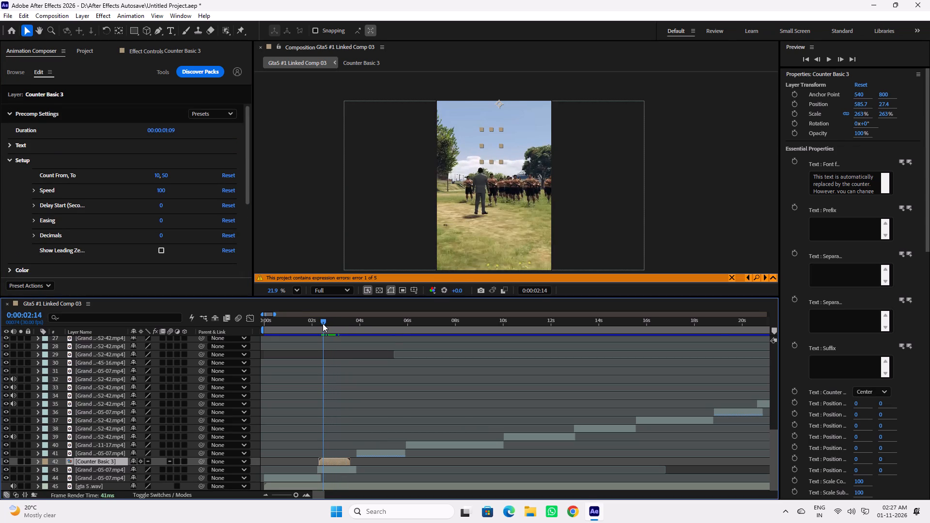
key(space)
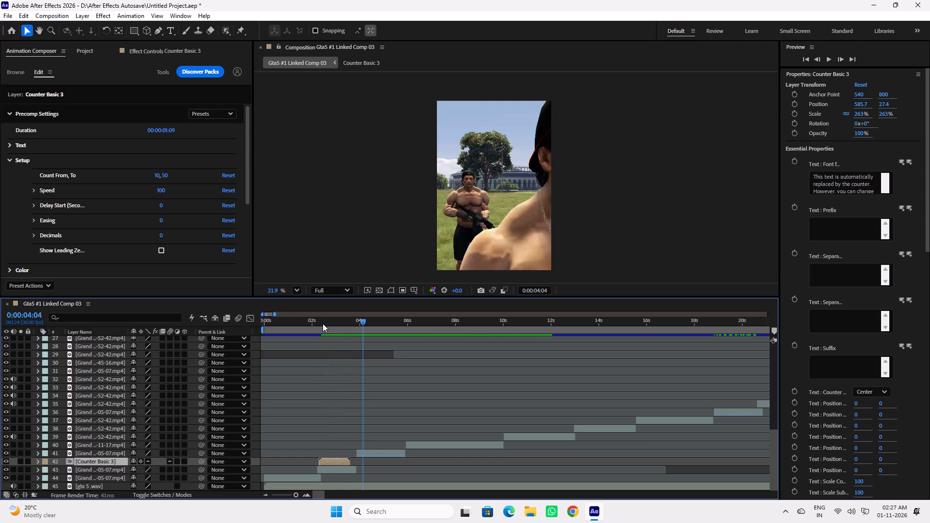
drag(318, 320, 293, 323)
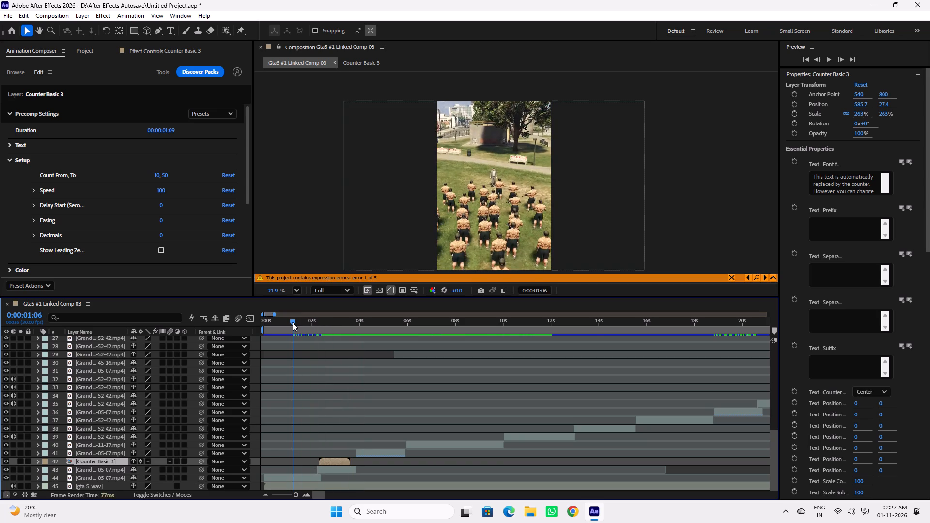
key(space)
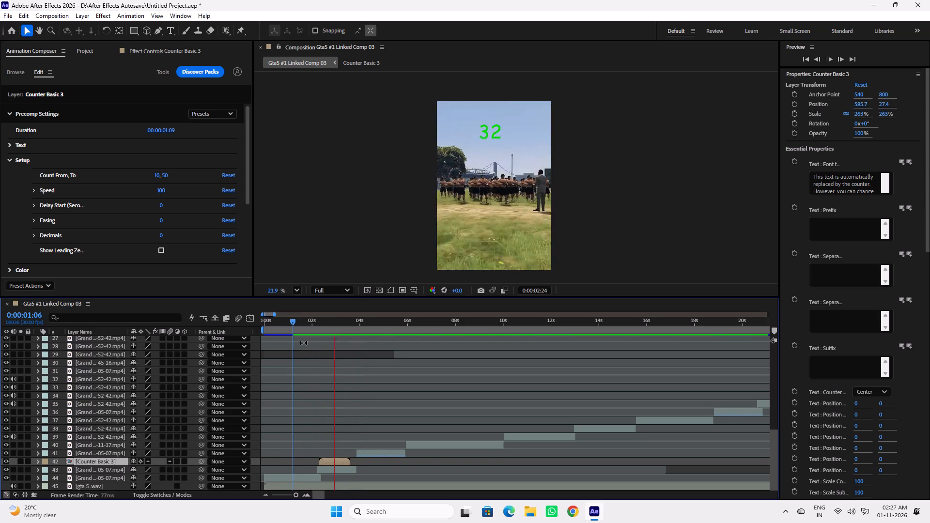
key(space)
Shift the Counter Basic 3 layer slightly earlier so it starts just after the 2-second mark.
drag(336, 460, 331, 460)
Play back the shifted counter from 0:00:01:20 and again from 0:00:01:17 to check its timing.
click(304, 322)
key(space)
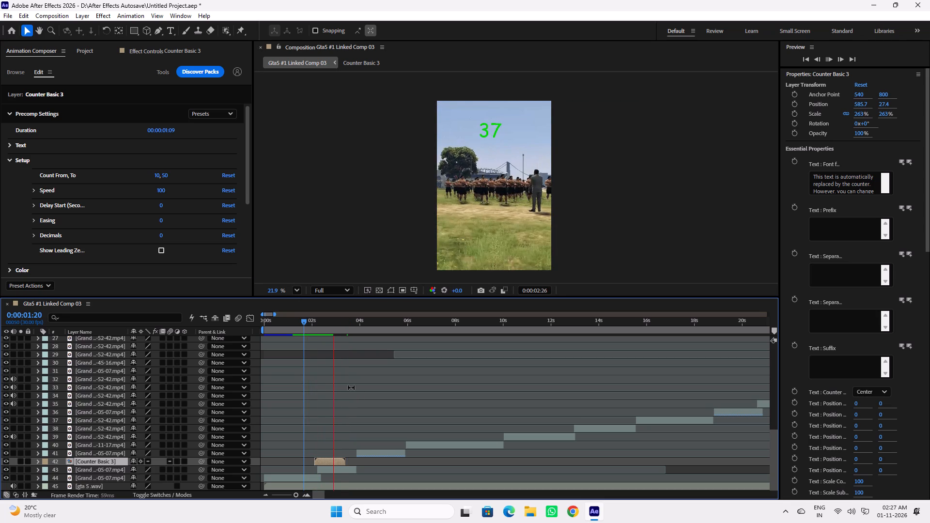
key(space)
click(302, 323)
key(space)
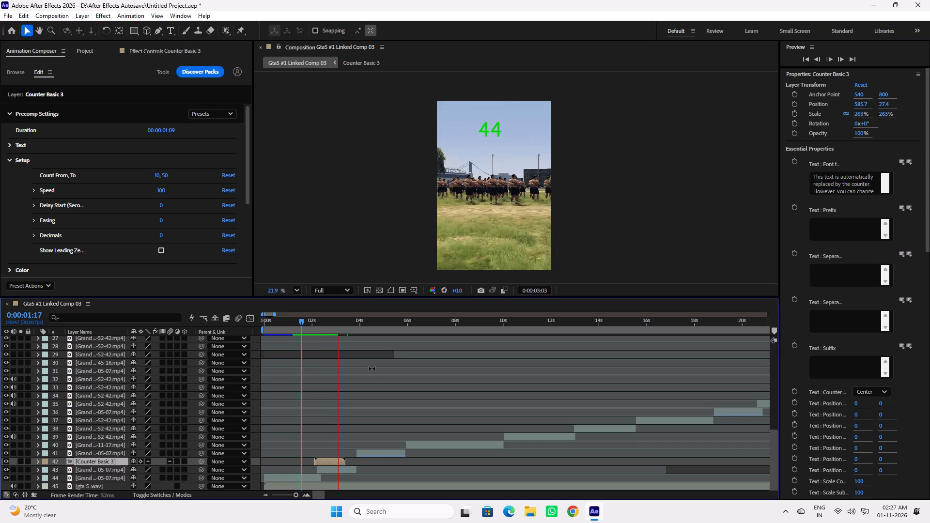
key(space)
Shift the Counter Basic 3 layer further back so it starts just before the 2-second mark, and return to 0:00:01:17.
drag(321, 323, 321, 323)
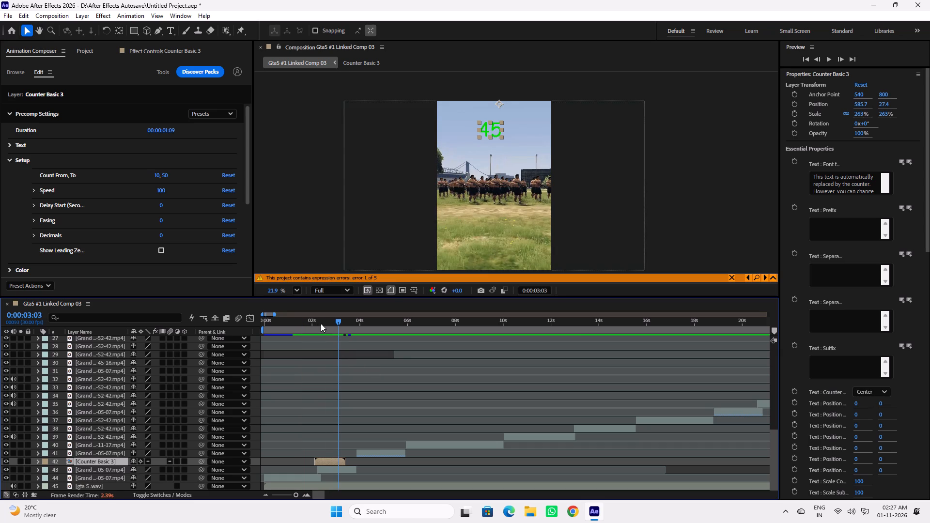
drag(321, 323, 312, 323)
drag(327, 461, 321, 461)
click(302, 323)
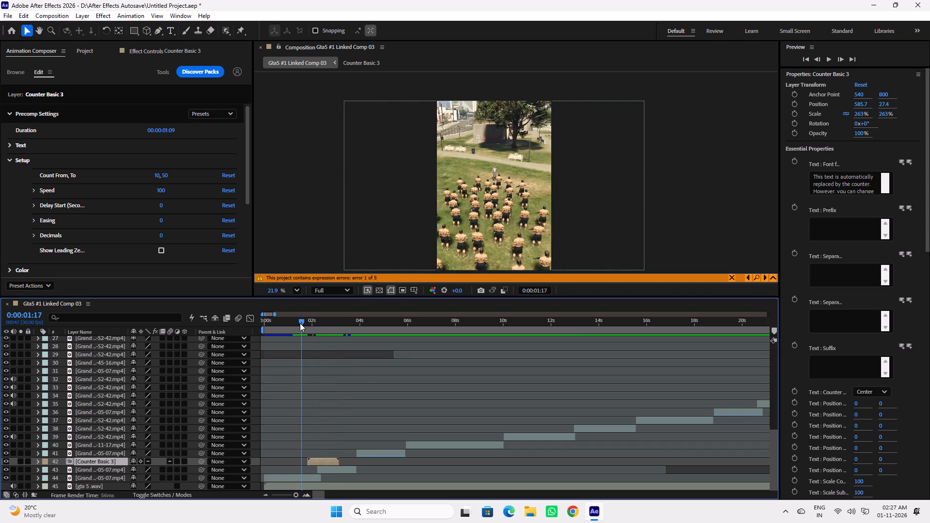
Play back the counter over the footage from 0:00:01:13, 0:00:01:22 and 0:00:02:07 to check its timing against the cut.
key(space)
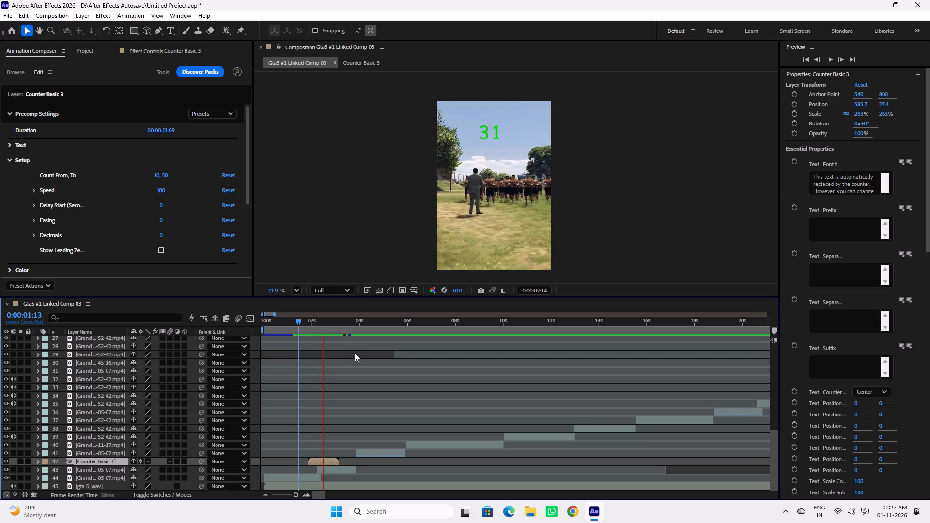
key(space)
drag(319, 324, 315, 324)
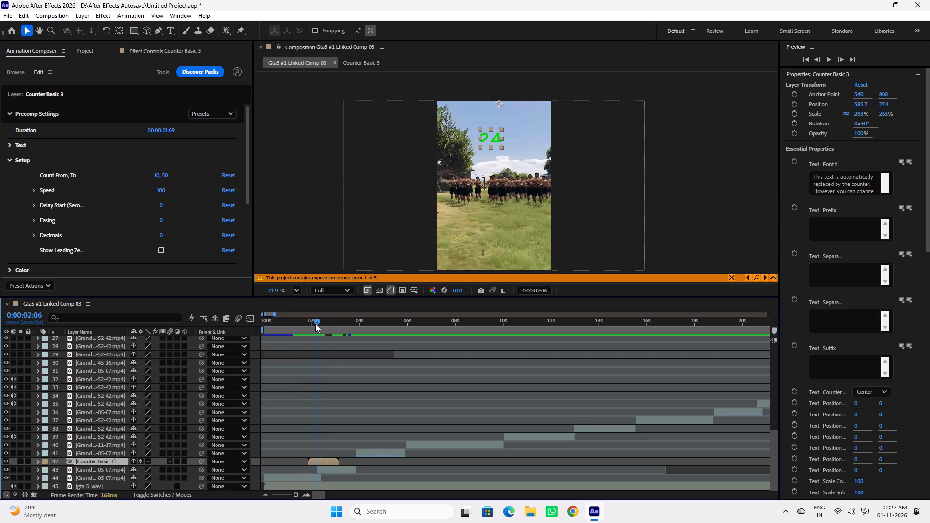
drag(315, 324, 305, 323)
key(space)
key(space)
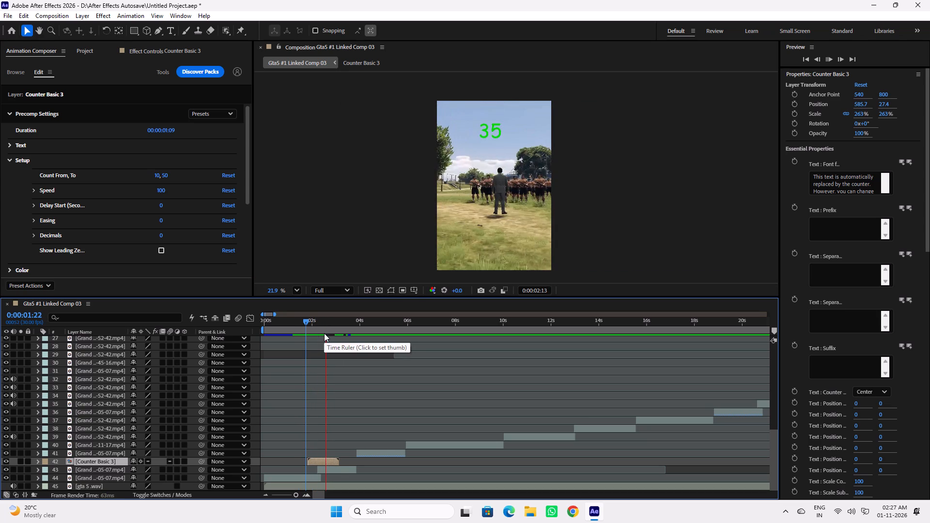
drag(325, 327, 322, 327)
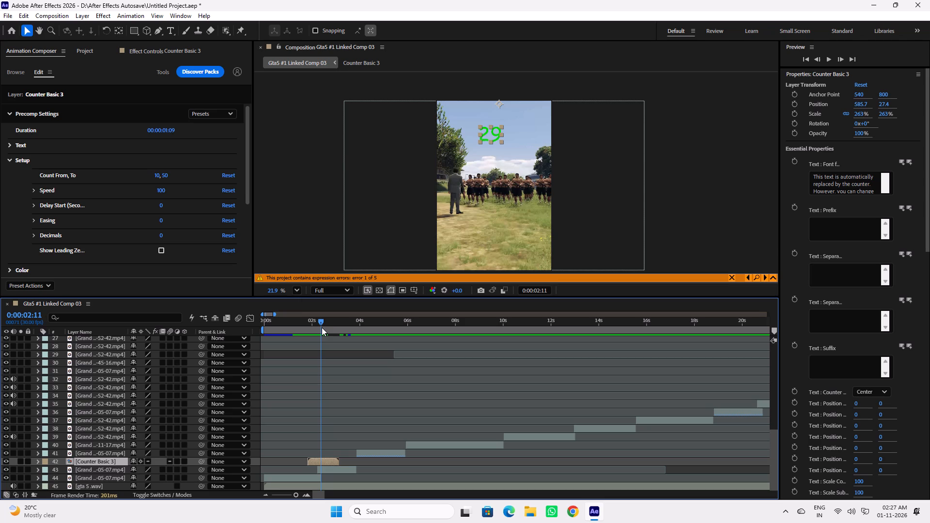
drag(322, 327, 317, 327)
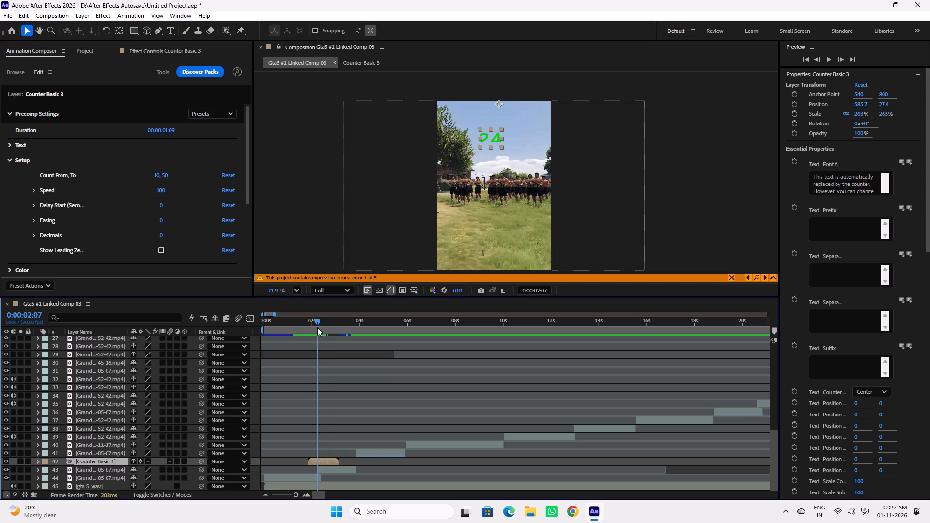
key(space)
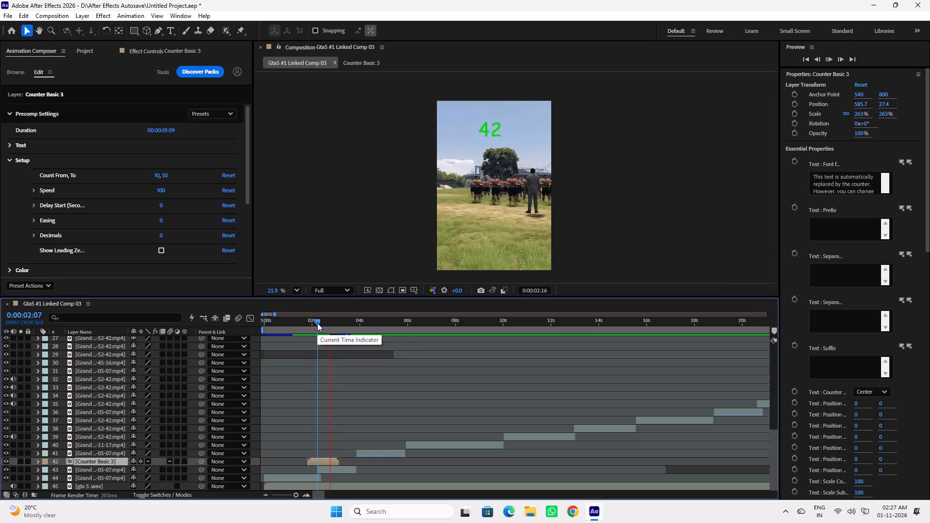
click(317, 323)
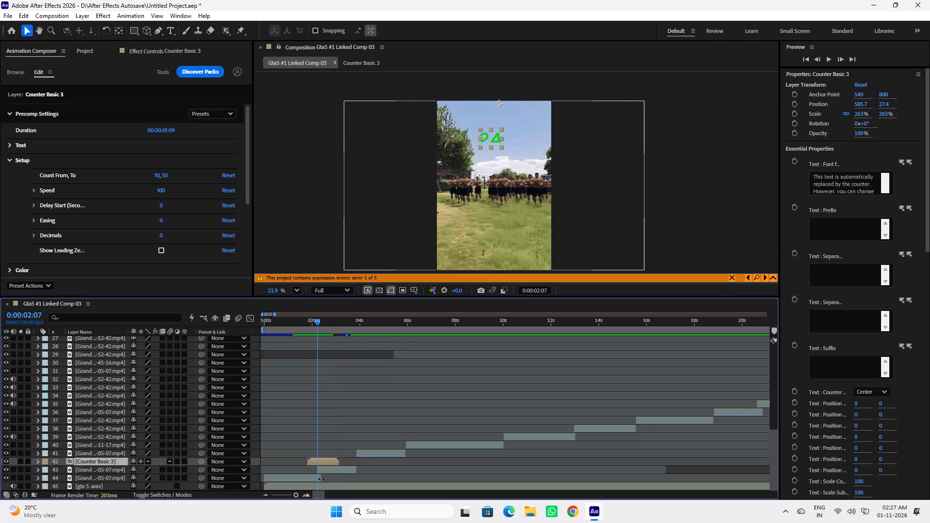
Trim the end of the opening footage clip on layer 44 back to 0:00:02:07, where the second clip starts.
click(321, 478)
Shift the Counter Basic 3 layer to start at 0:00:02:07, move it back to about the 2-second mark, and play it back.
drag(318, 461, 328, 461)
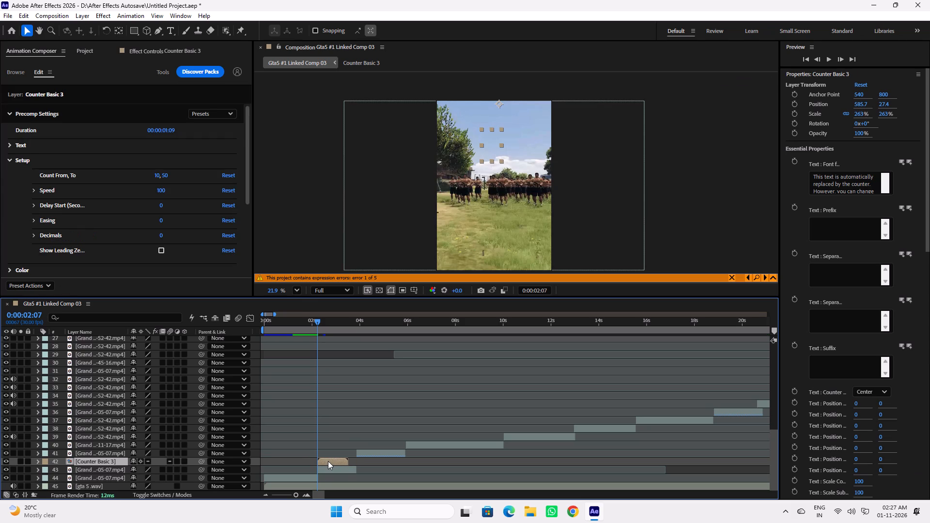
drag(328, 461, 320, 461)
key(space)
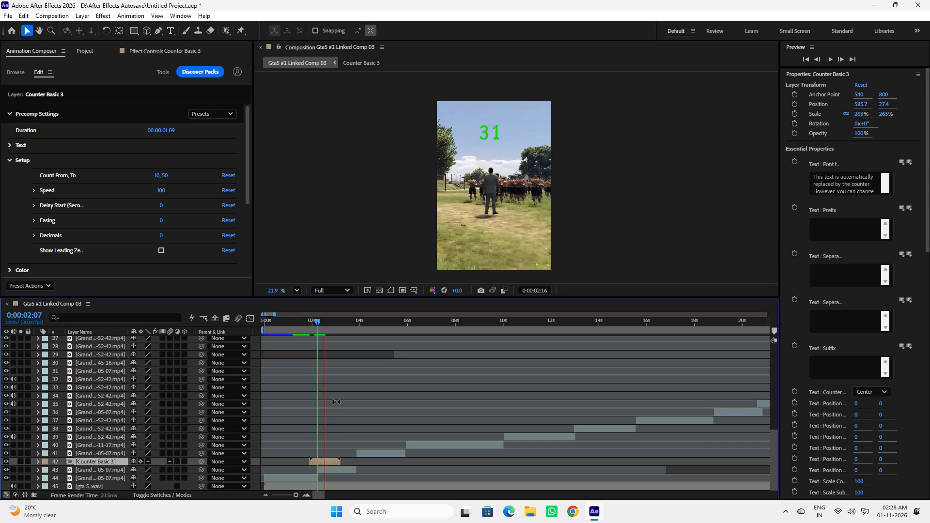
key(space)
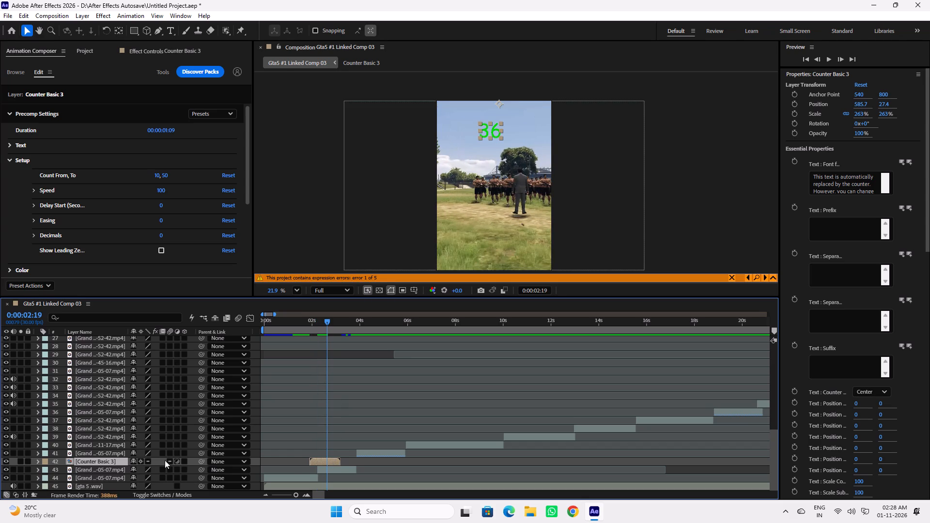
Delete the Counter Basic 3 layer from the composition.
key(Delete)
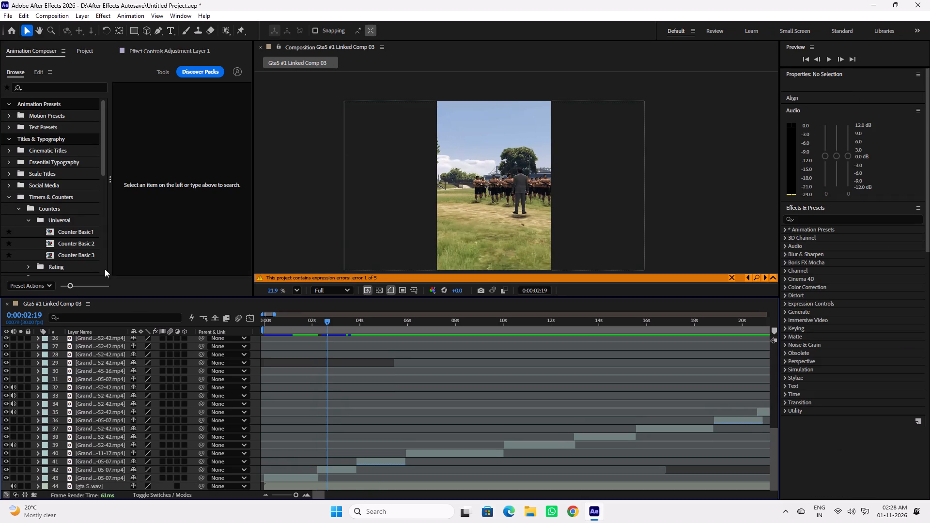
Browse the Animation Composer library's camera transitions, title and typography packs, text presets and animation presets for a replacement effect.
scroll(88, 200, up, 6)
scroll(56, 190, down, 4)
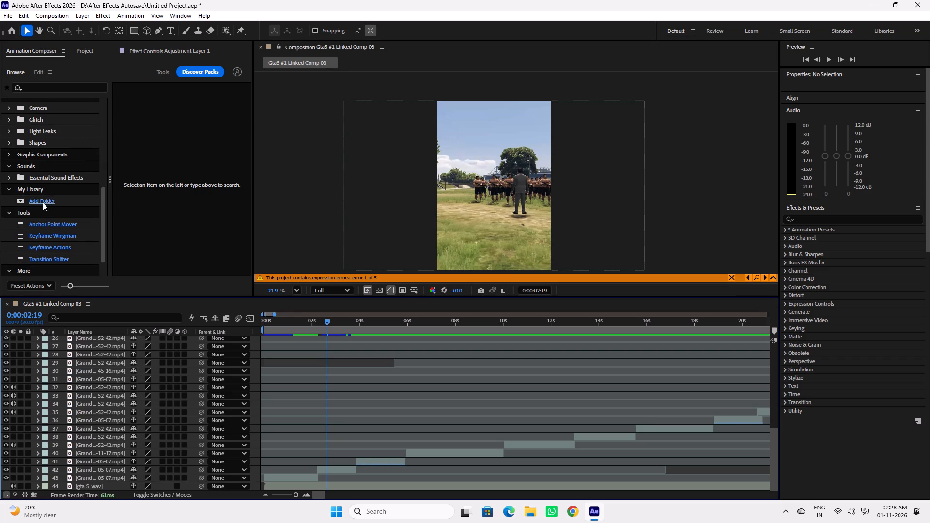
scroll(40, 220, up, 2)
click(39, 208)
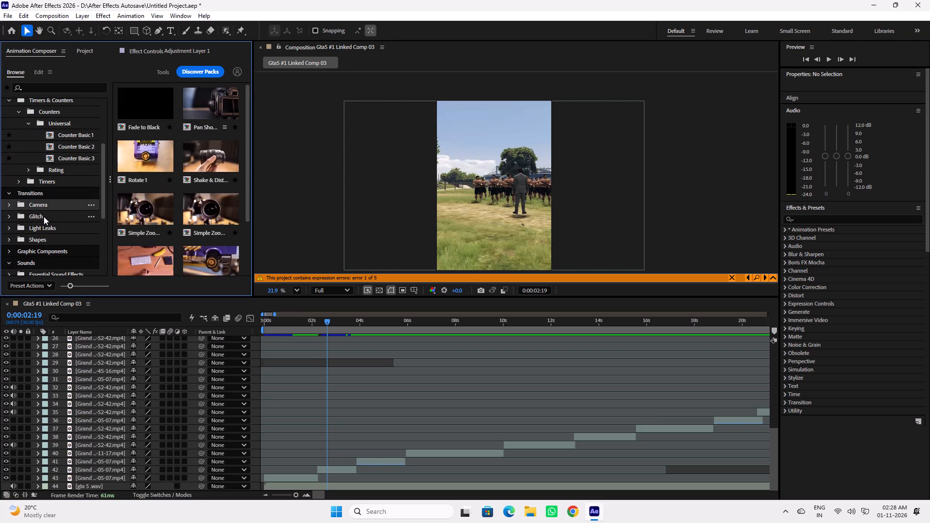
scroll(290, 380, down, 1)
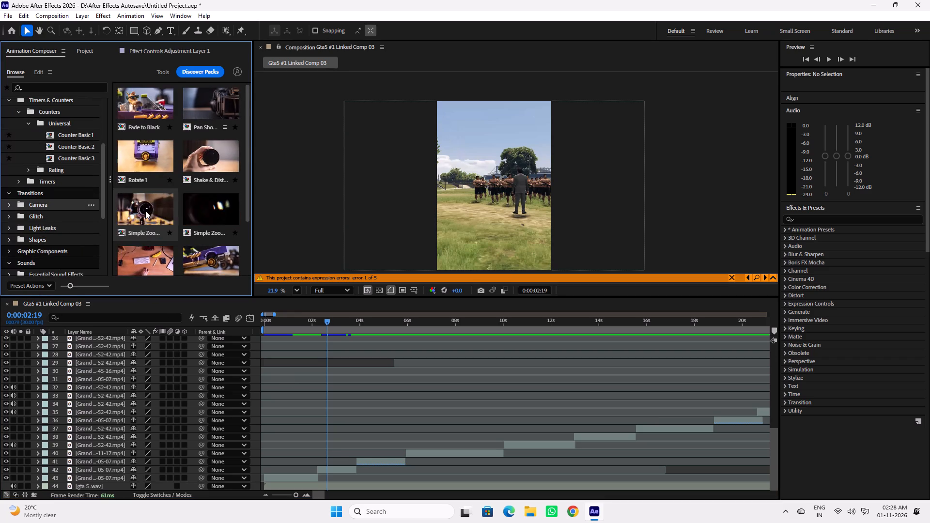
scroll(145, 211, up, 3)
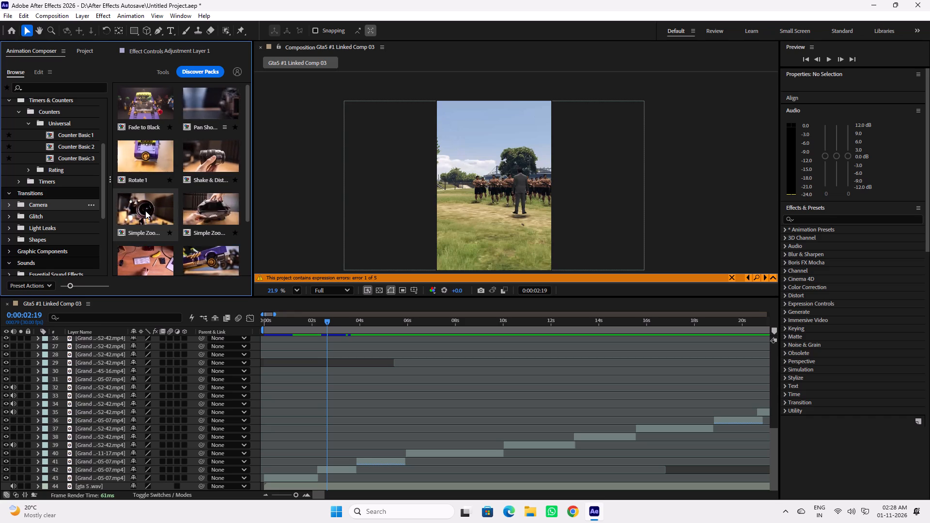
click(45, 217)
click(49, 207)
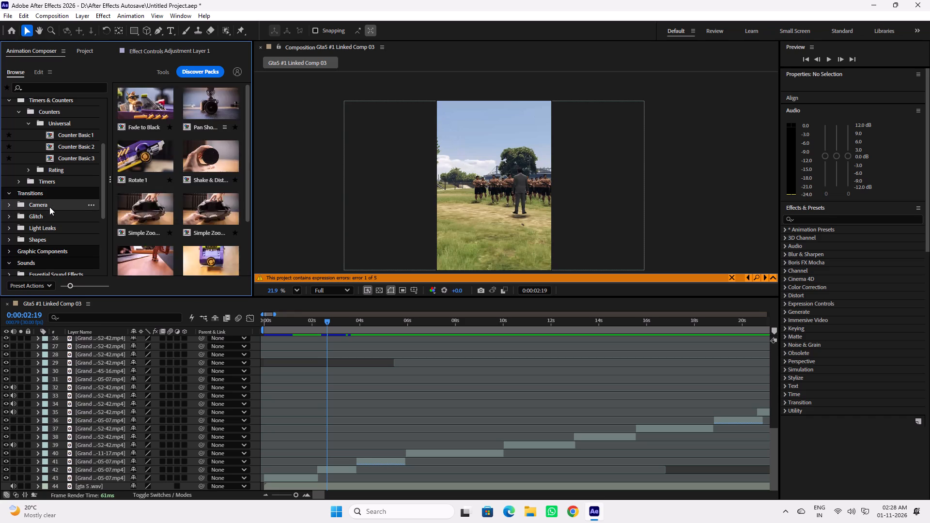
scroll(40, 164, up, 2)
click(9, 199)
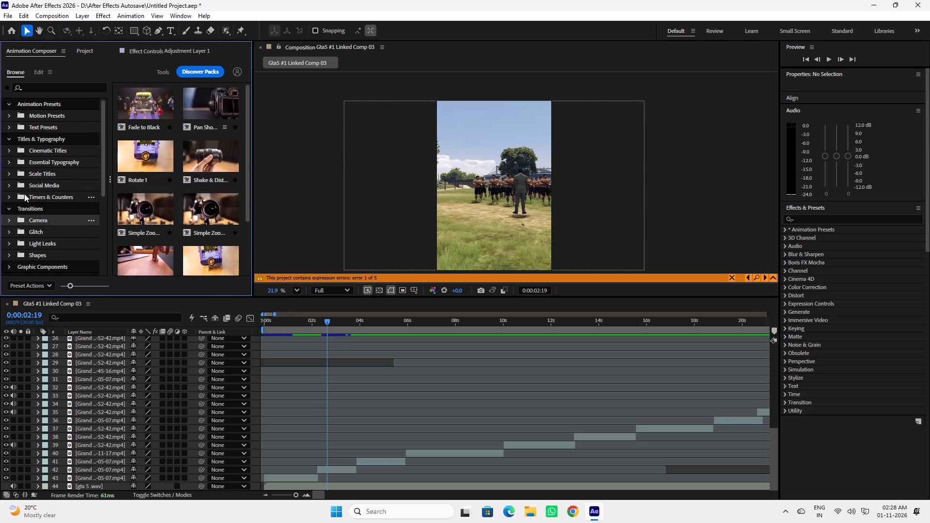
click(39, 186)
click(42, 173)
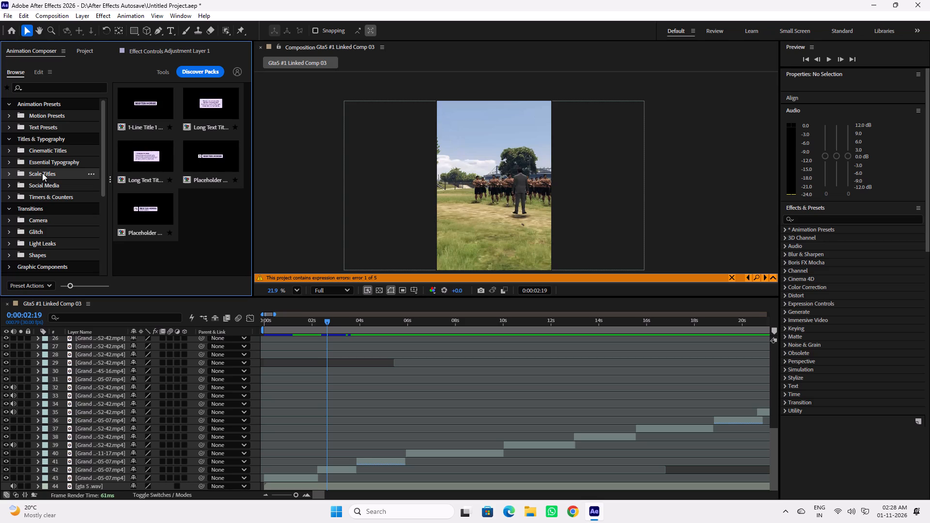
click(42, 162)
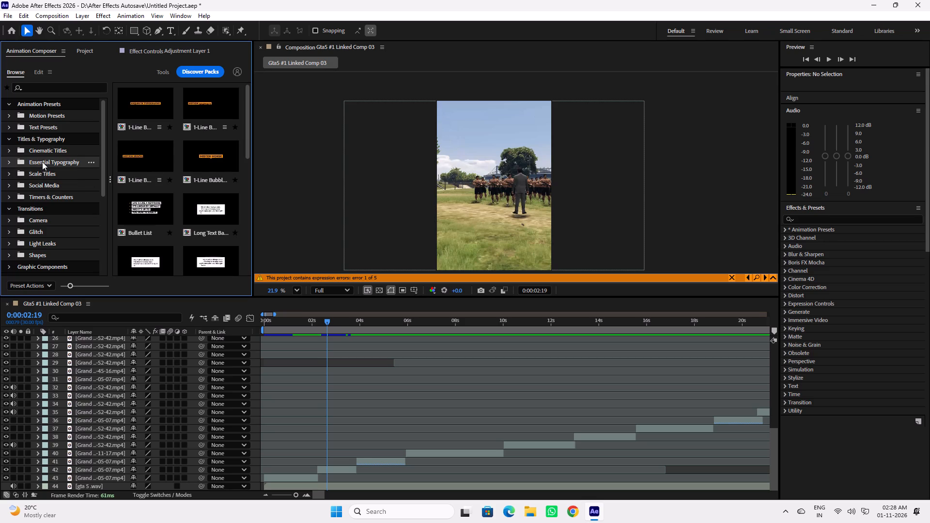
click(45, 151)
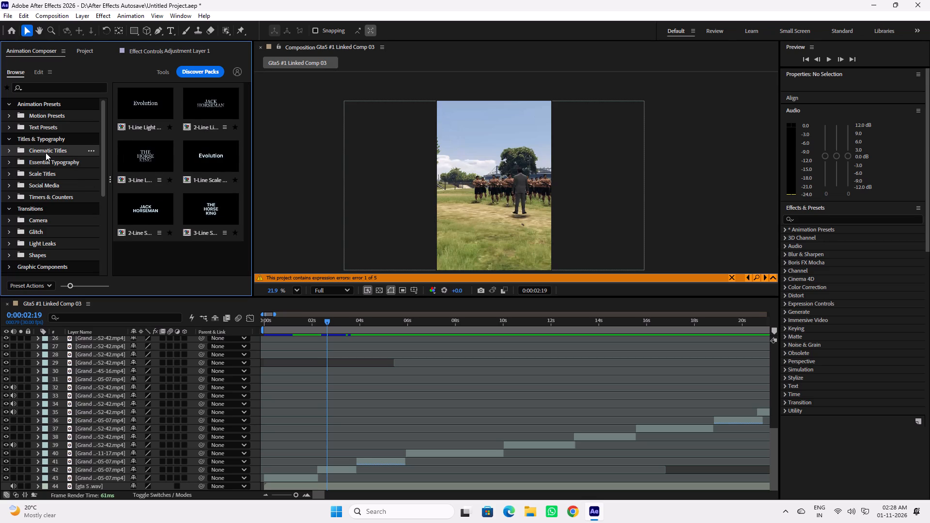
scroll(46, 153, up, 1)
click(48, 127)
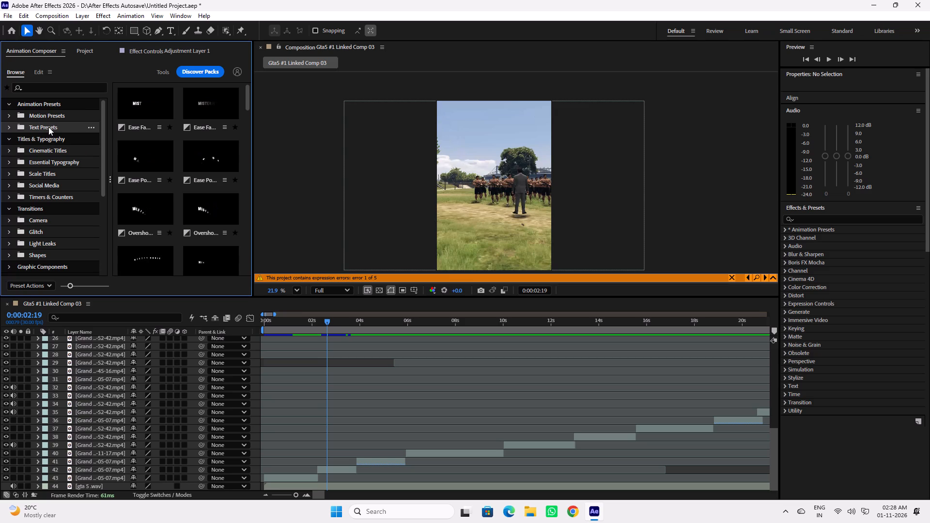
click(51, 105)
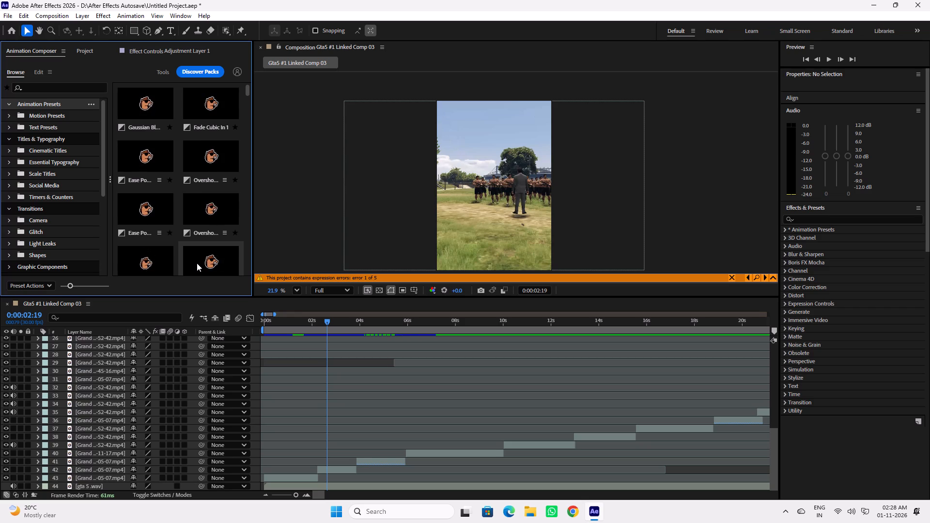
scroll(197, 263, down, 3)
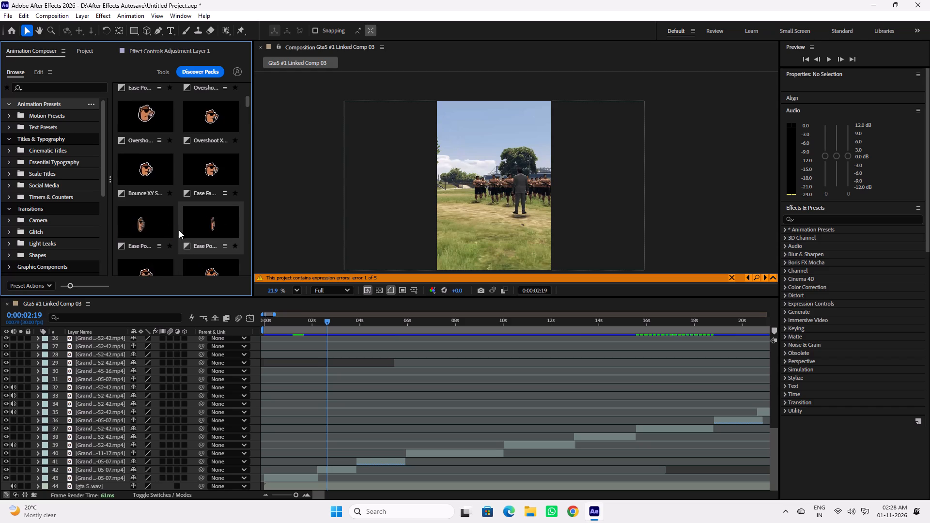
scroll(149, 190, down, 2)
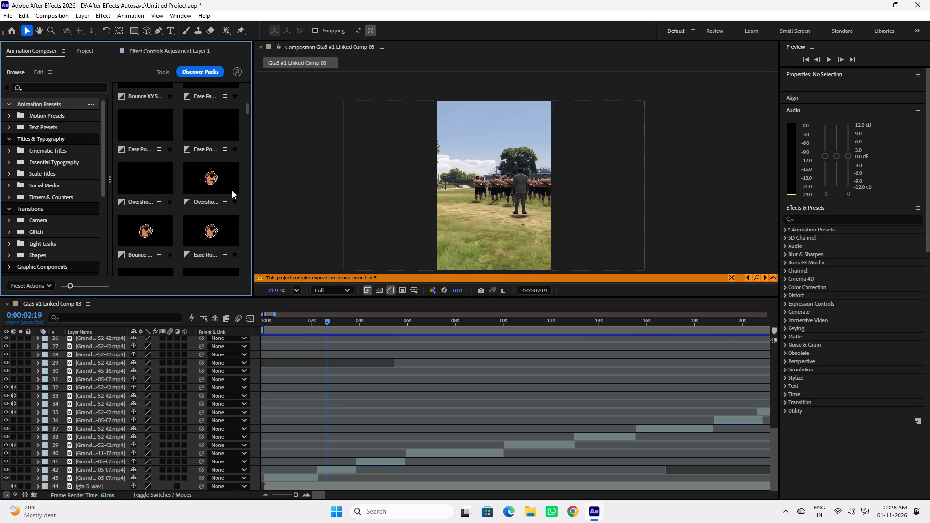
Add a text layer reading 50 over the sky in the upper part of the frame.
key(ctrl+t)
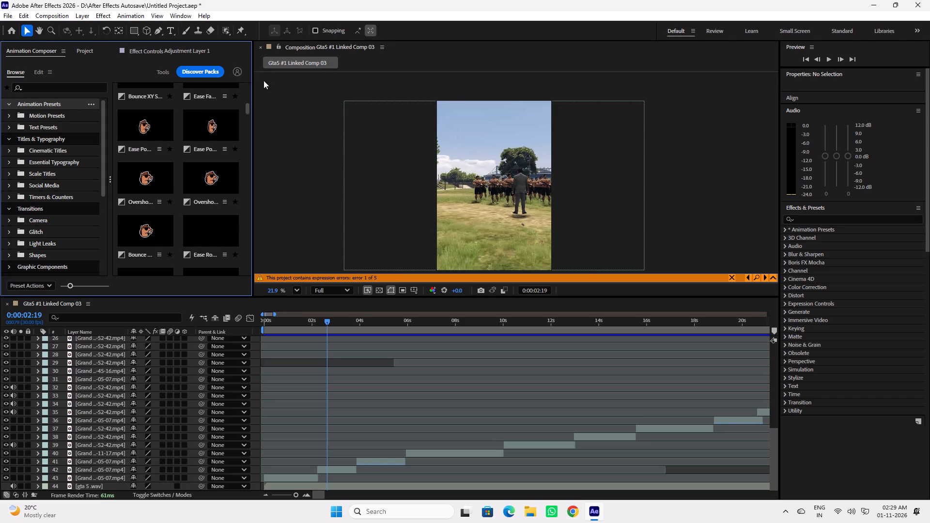
click(171, 30)
click(468, 150)
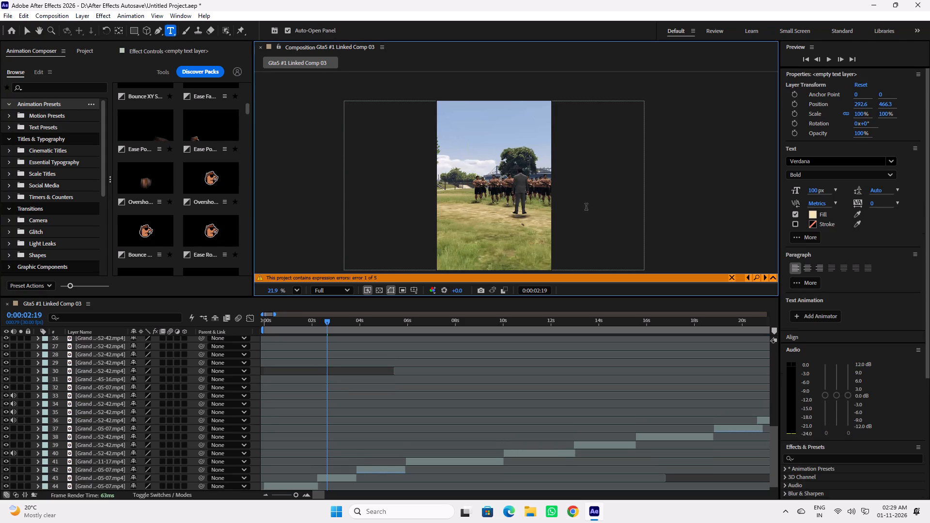
text(50)
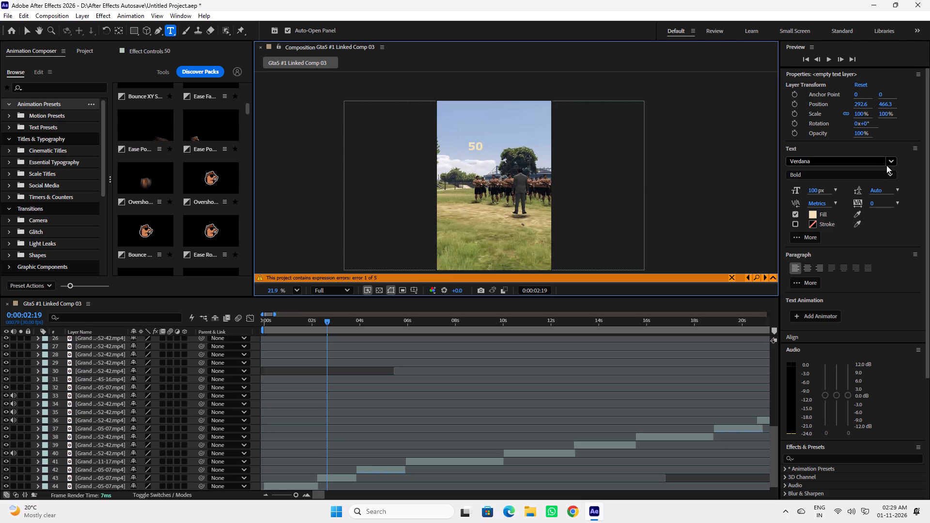
scroll(858, 163, down, 1)
Move the 50 text layer down the layer stack to layer 42, directly above the two opening footage clips.
scroll(540, 381, up, 5)
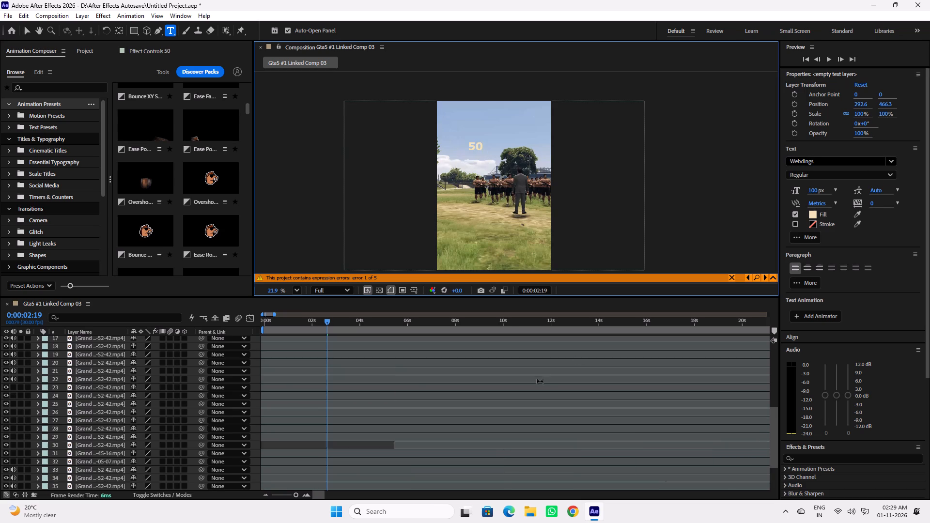
scroll(540, 381, up, 1)
scroll(415, 384, up, 9)
double_click(336, 338)
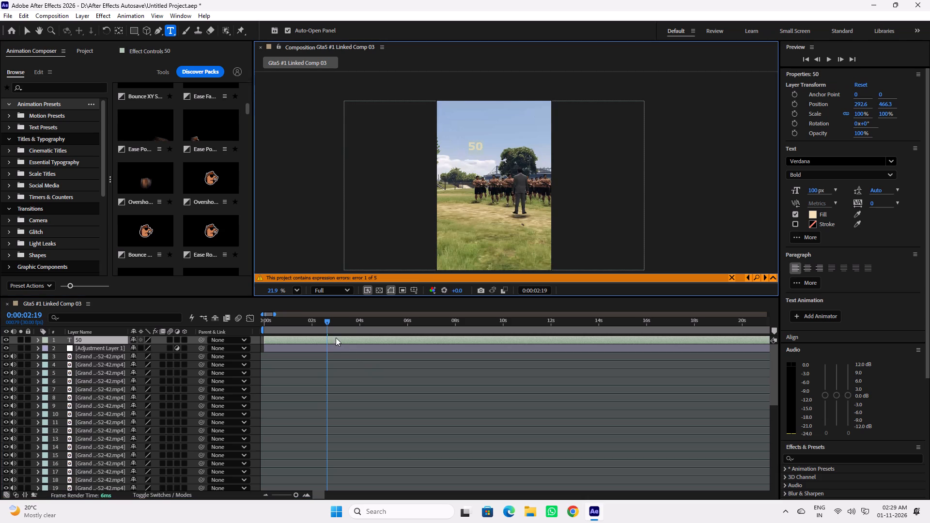
drag(105, 340, 99, 485)
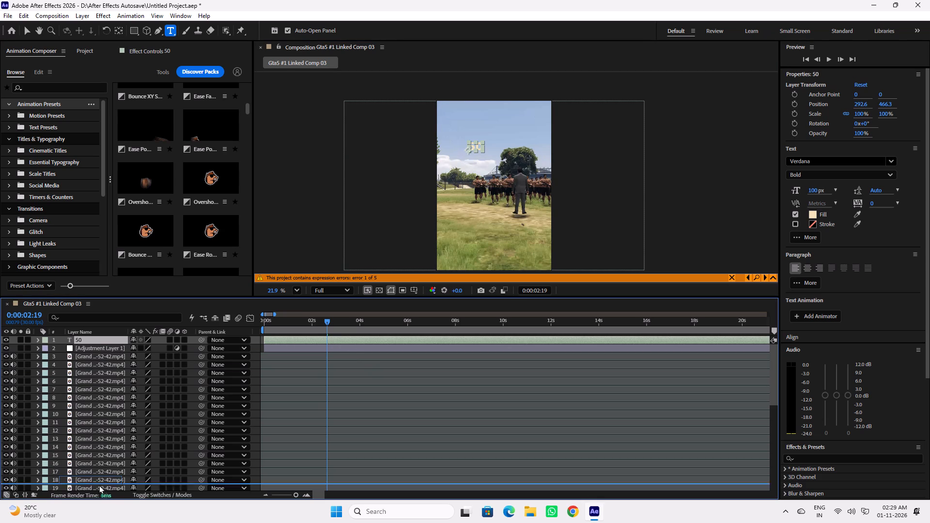
drag(99, 485, 107, 482)
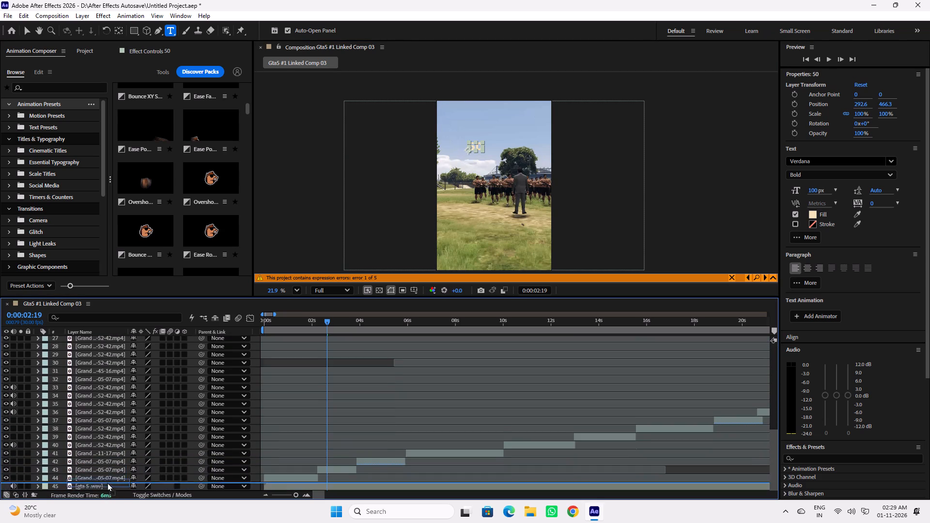
drag(107, 482, 117, 469)
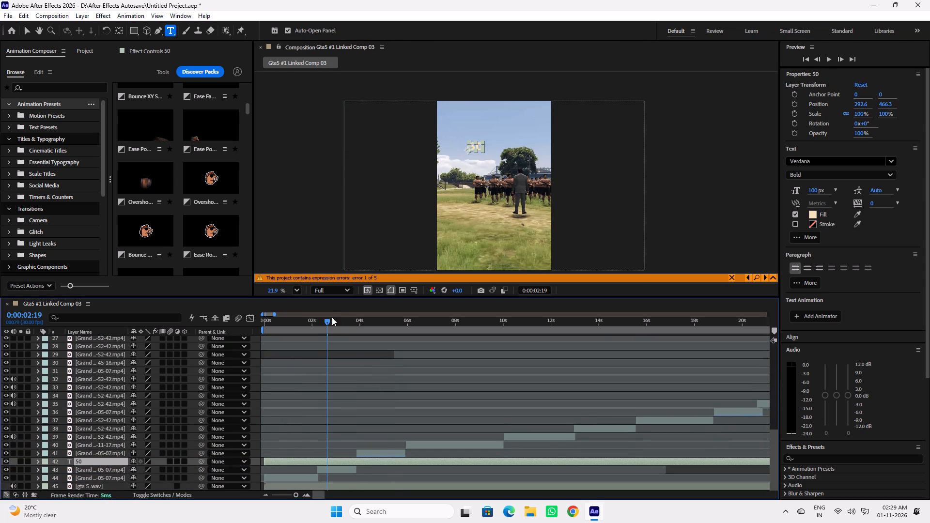
Trim the 50 text layer to the second clip, cutting it at 0:00:02:07 and 0:00:03:25 and deleting the outer pieces.
drag(325, 321, 318, 324)
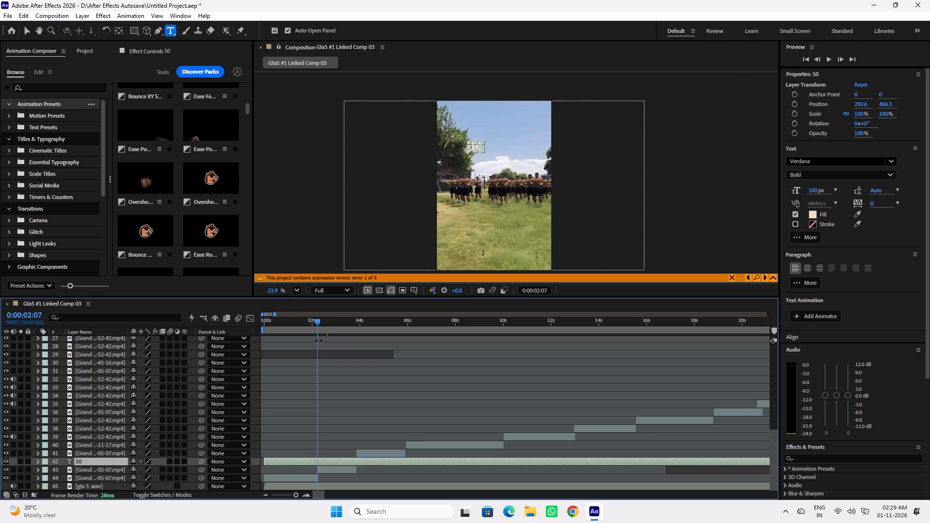
key(ctrl+shift+d)
click(296, 471)
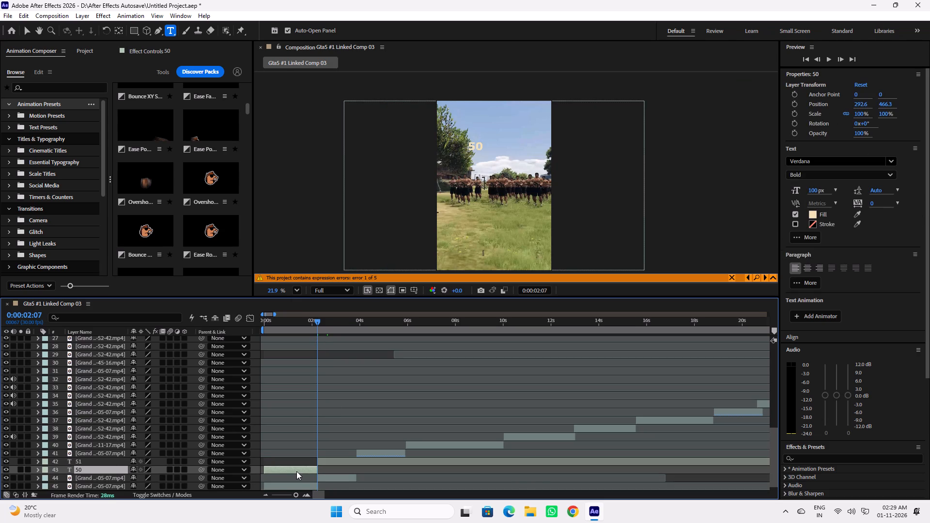
key(Delete)
drag(324, 324, 343, 329)
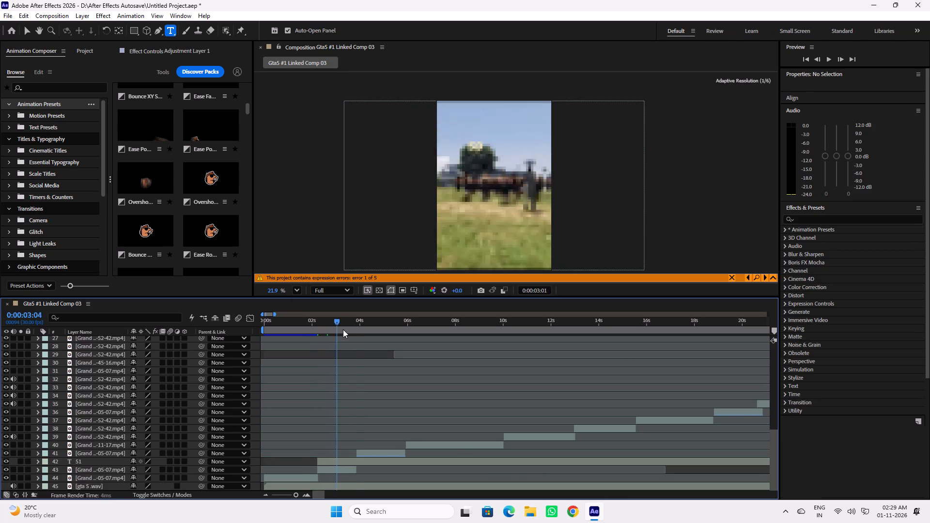
drag(343, 329, 351, 331)
click(363, 461)
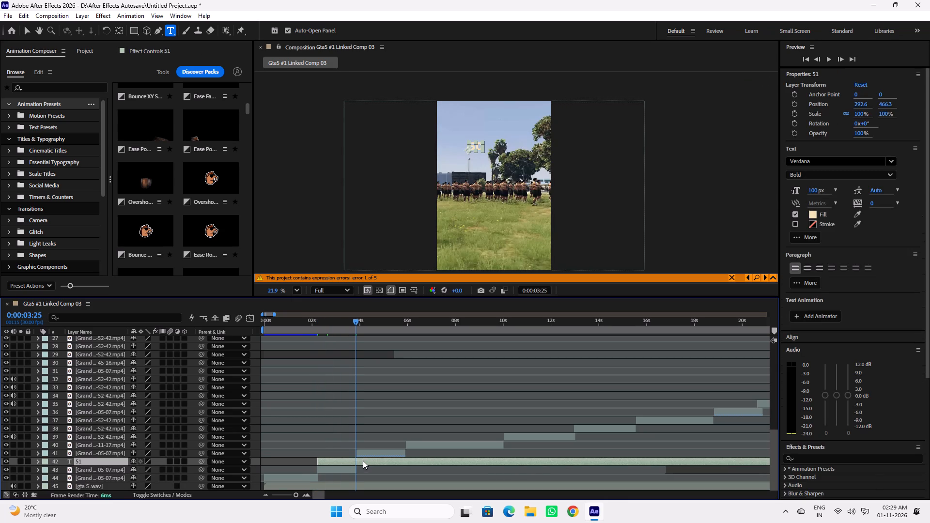
key(ctrl+shift+d)
key(Delete)
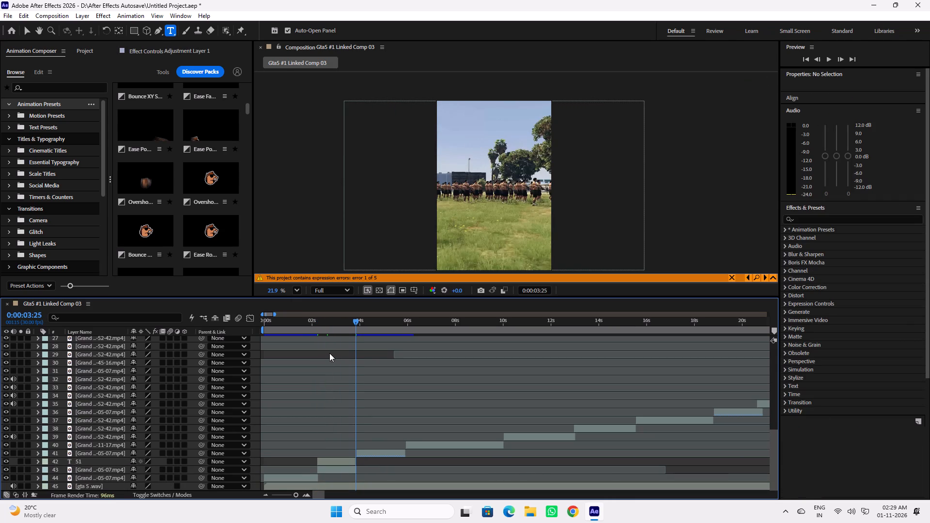
Centre the 50 text layer in the frame and move its anchor point to the middle of the text.
click(337, 325)
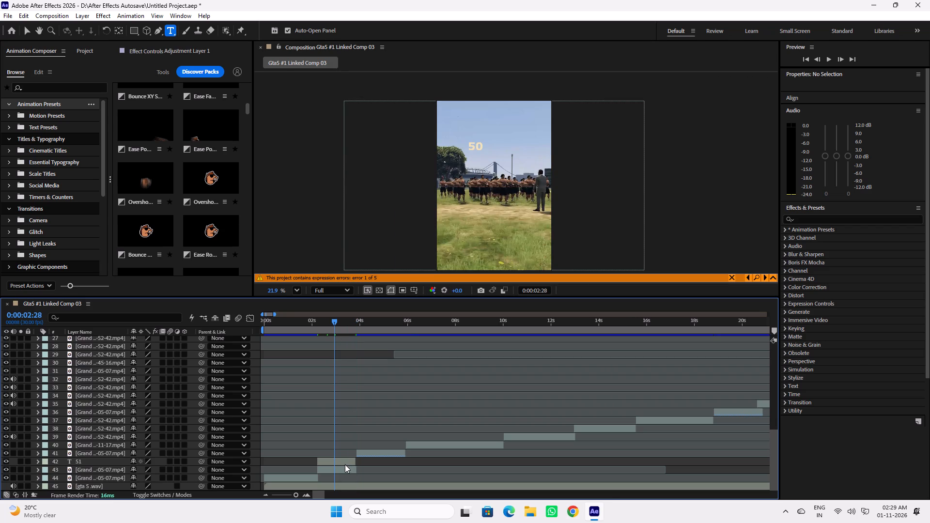
click(345, 463)
double_click(345, 463)
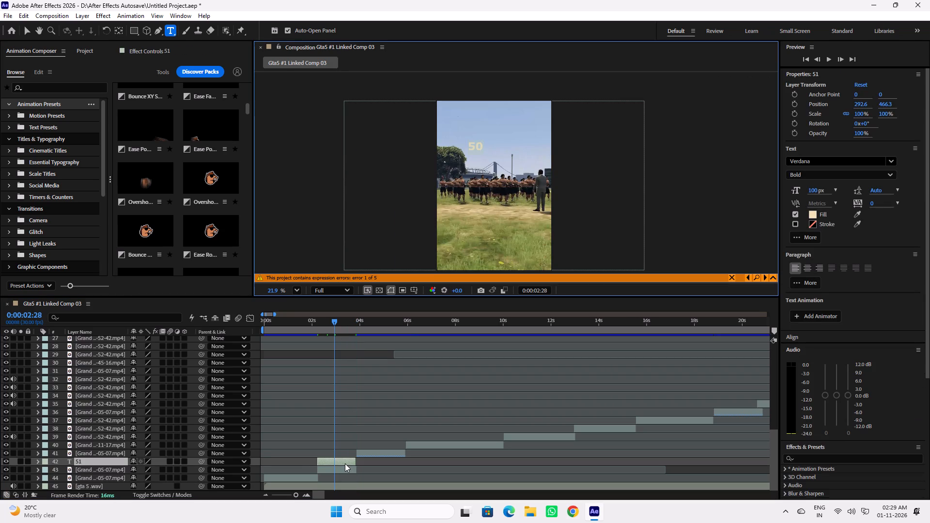
click(357, 431)
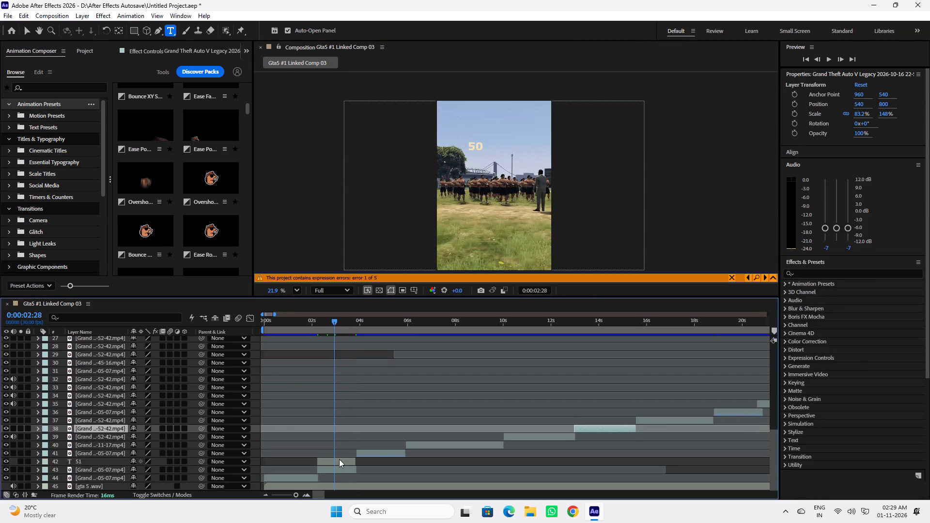
click(339, 459)
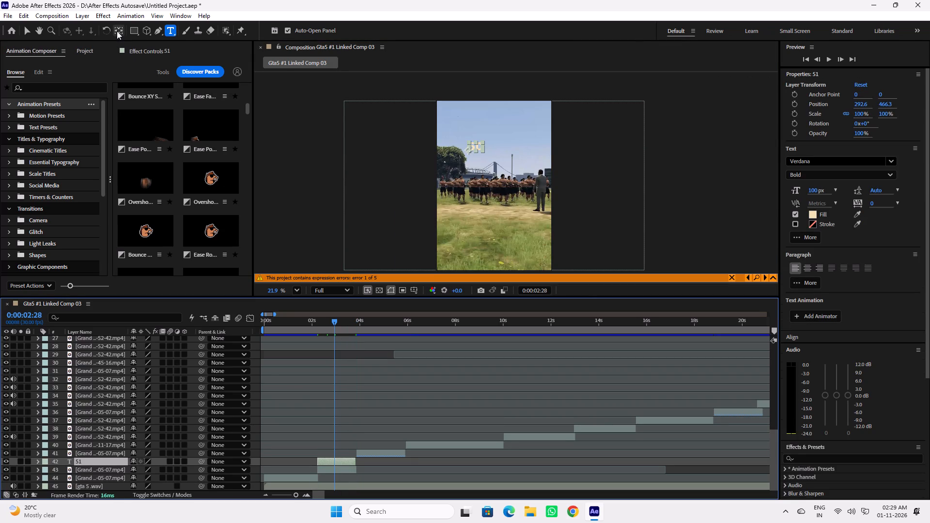
alt+double_click(117, 31)
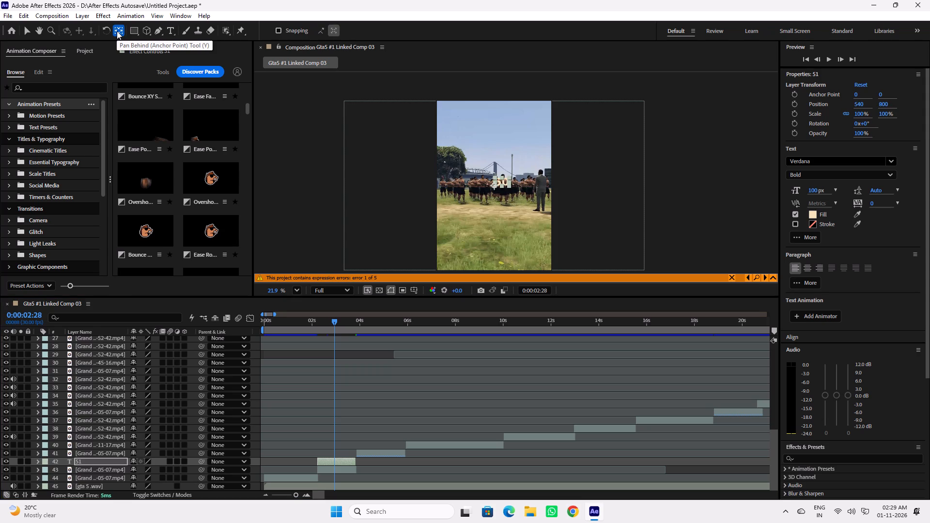
ctrl+double_click(117, 31)
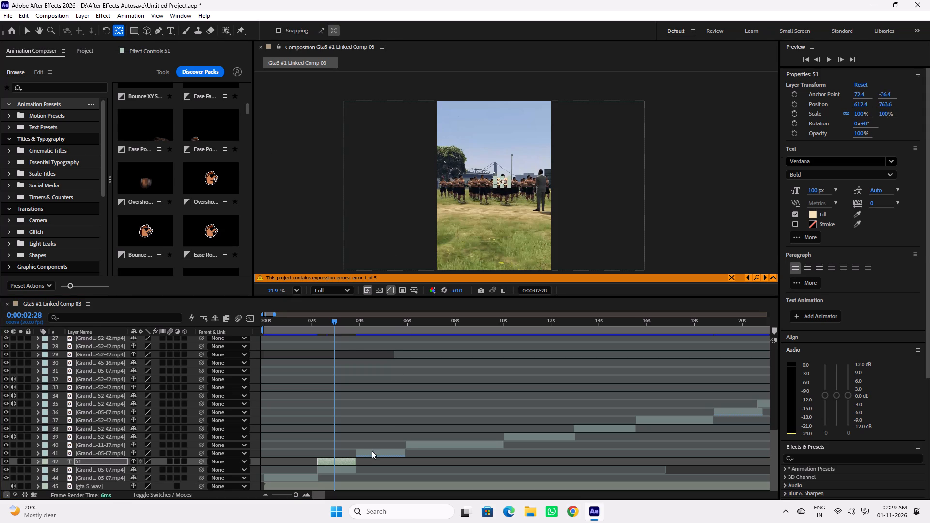
Scale the 50 text layer up to 177%.
click(372, 450)
click(338, 458)
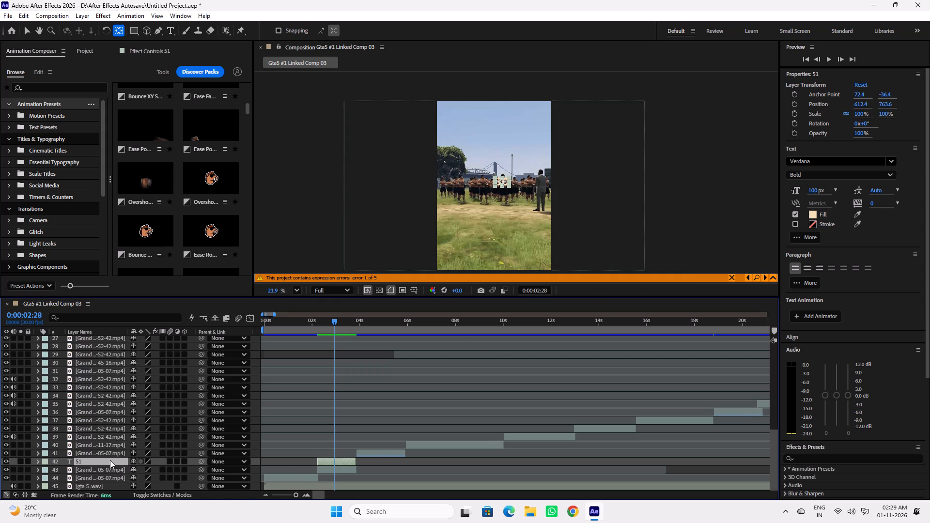
key(s)
drag(160, 470, 177, 470)
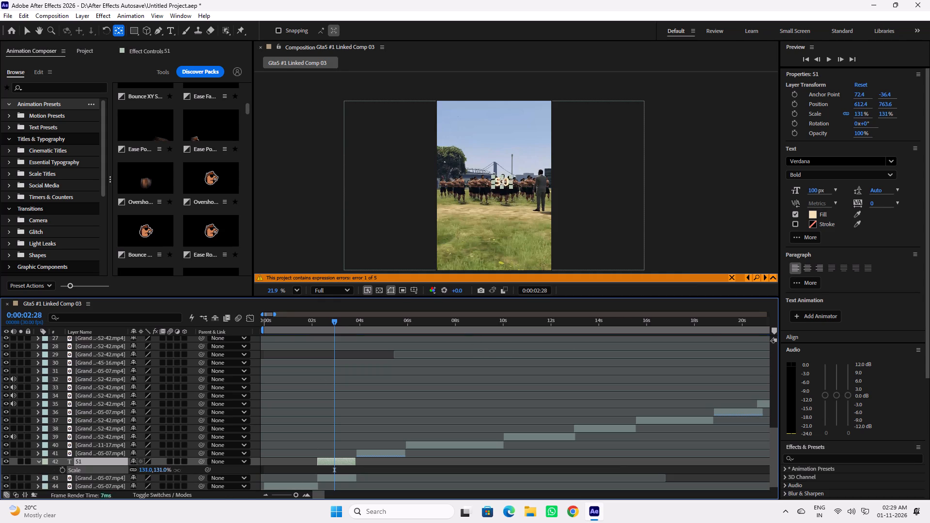
drag(177, 470, 199, 472)
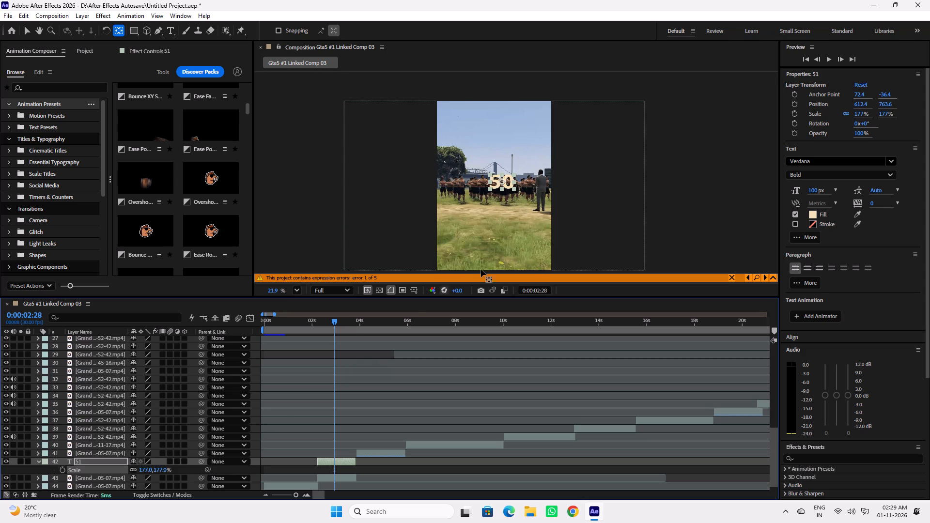
Centre-align the 50 text, recentre the layer in the frame and reset its anchor point to the text's middle.
click(809, 267)
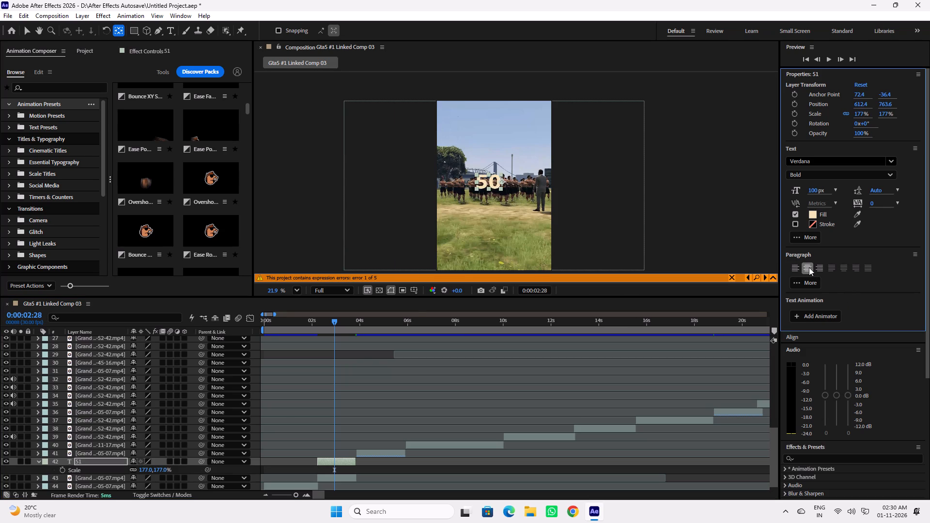
alt+double_click(118, 32)
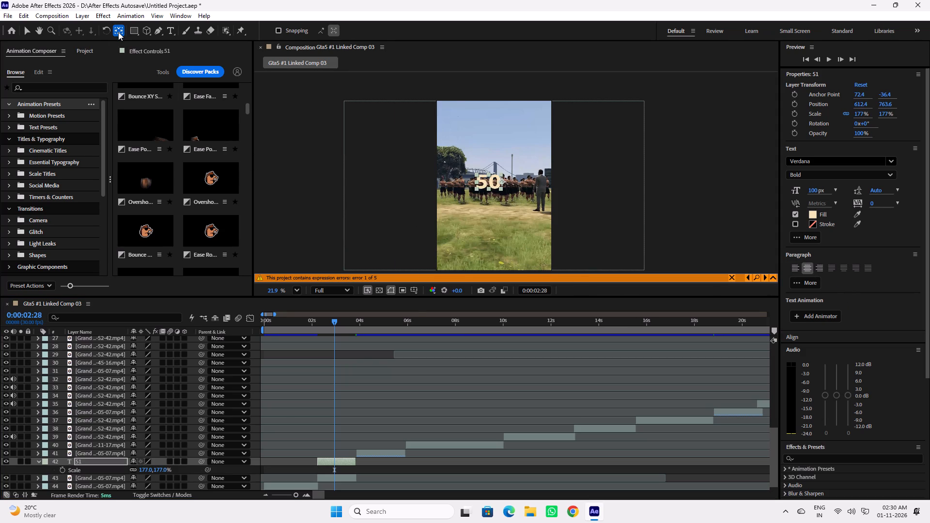
ctrl+double_click(118, 32)
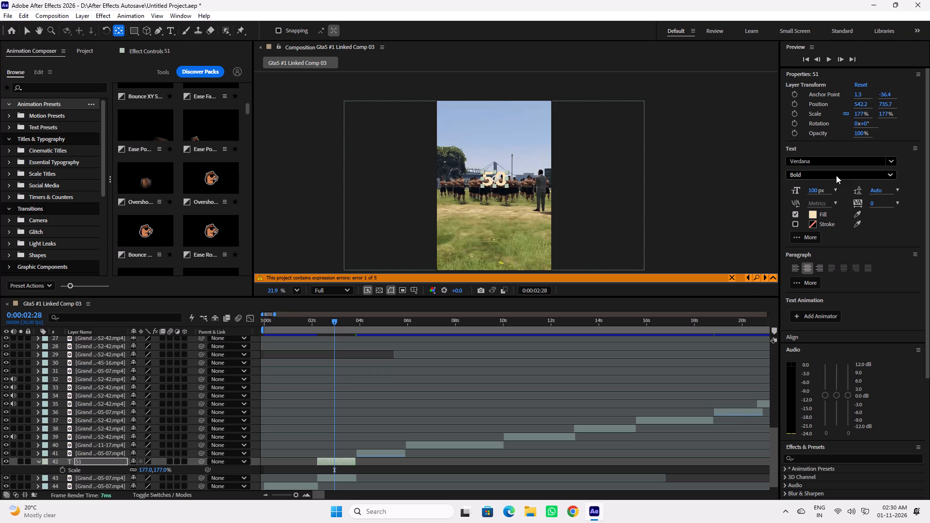
Raise the 50 text into the sky by setting its Y position to 366.7, keeping X at 542.2.
drag(858, 104, 870, 105)
key(ctrl+z)
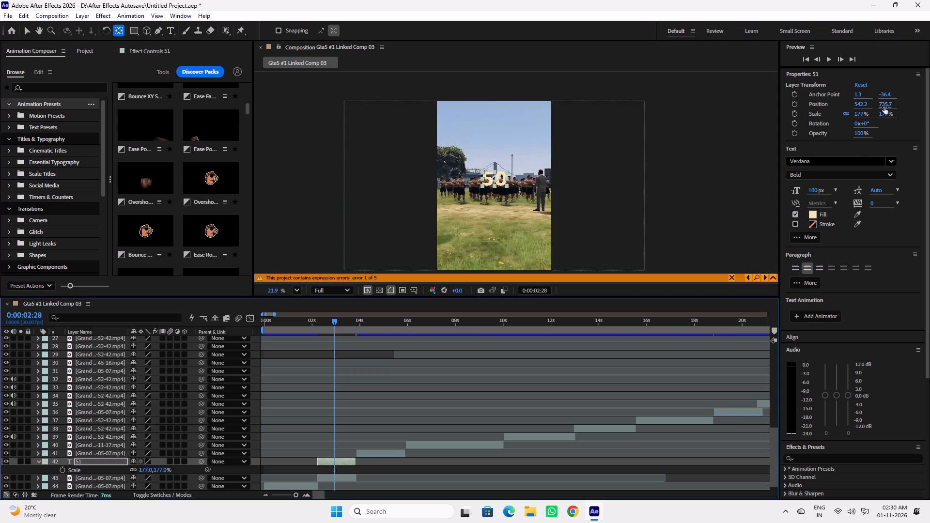
drag(884, 106, 728, 113)
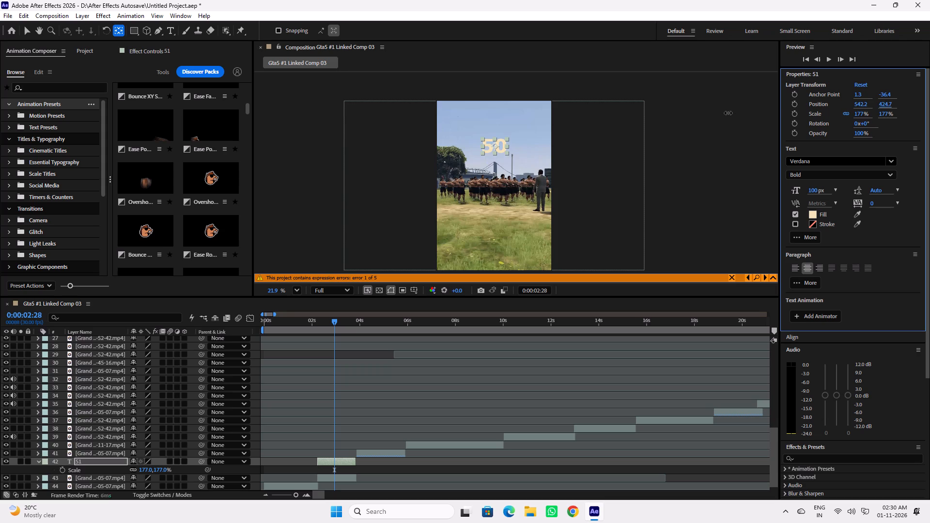
drag(728, 113, 691, 122)
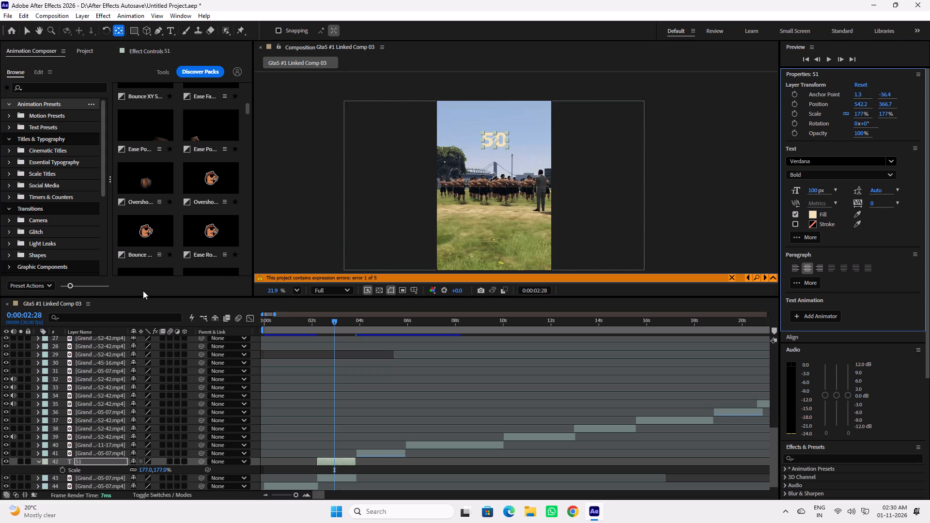
Apply the Overshoot X... scale preset from the Animation Composer animation presets to the 50 text layer as both in and out transitions.
click(156, 227)
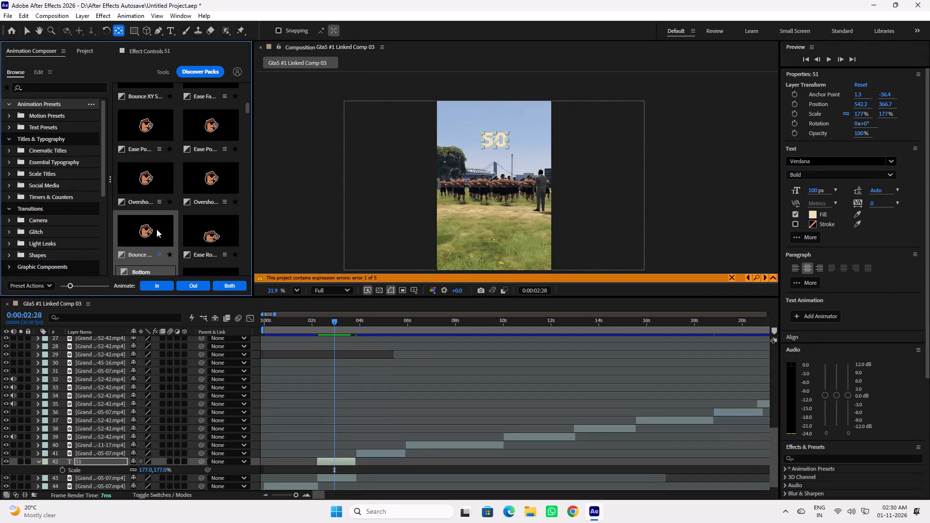
scroll(156, 229, down, 2)
scroll(156, 230, up, 1)
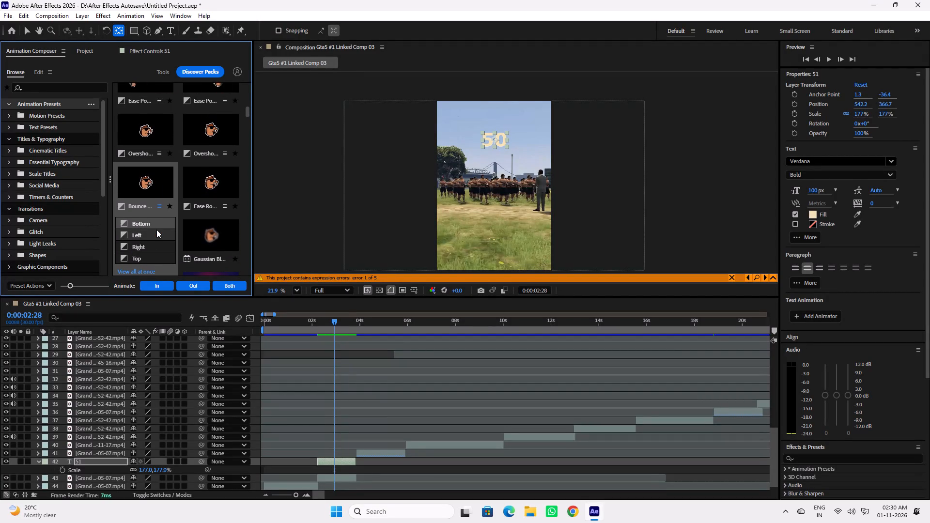
scroll(156, 230, up, 2)
scroll(156, 230, down, 3)
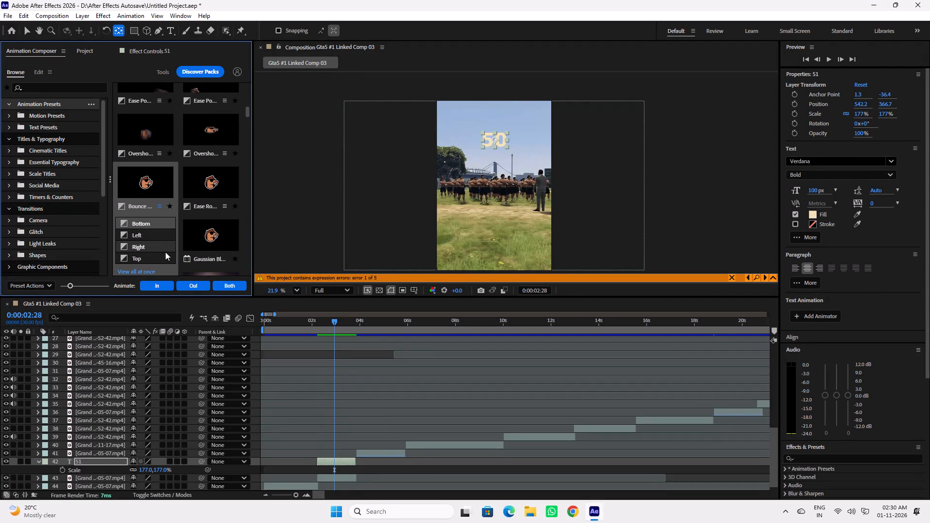
click(148, 231)
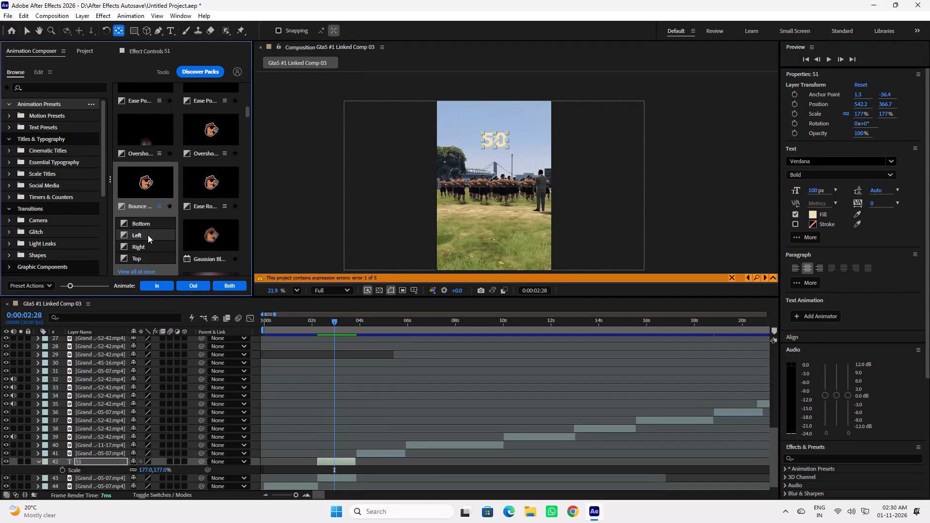
click(147, 226)
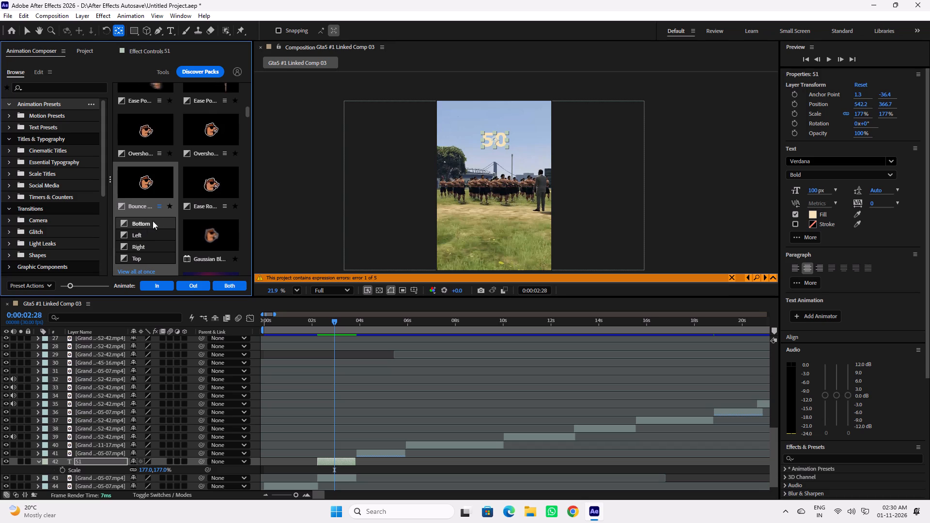
scroll(163, 169, up, 2)
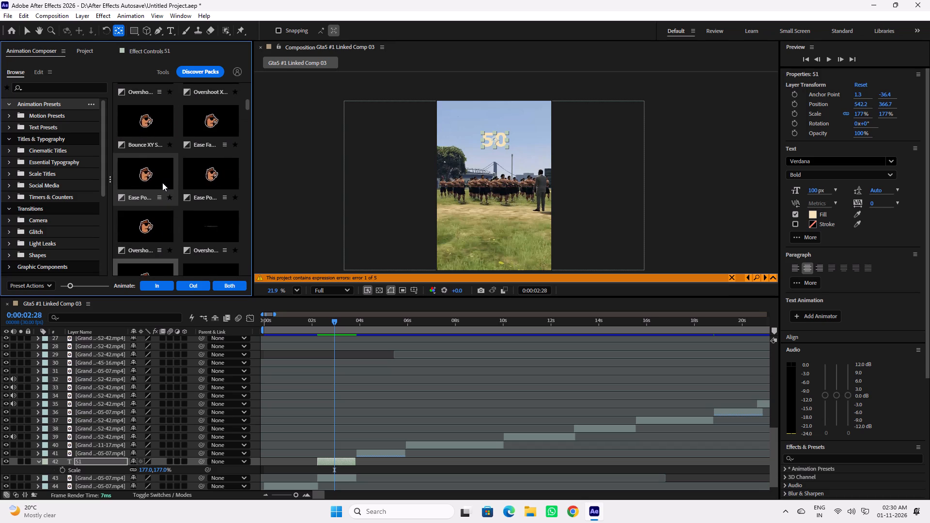
scroll(162, 186, up, 2)
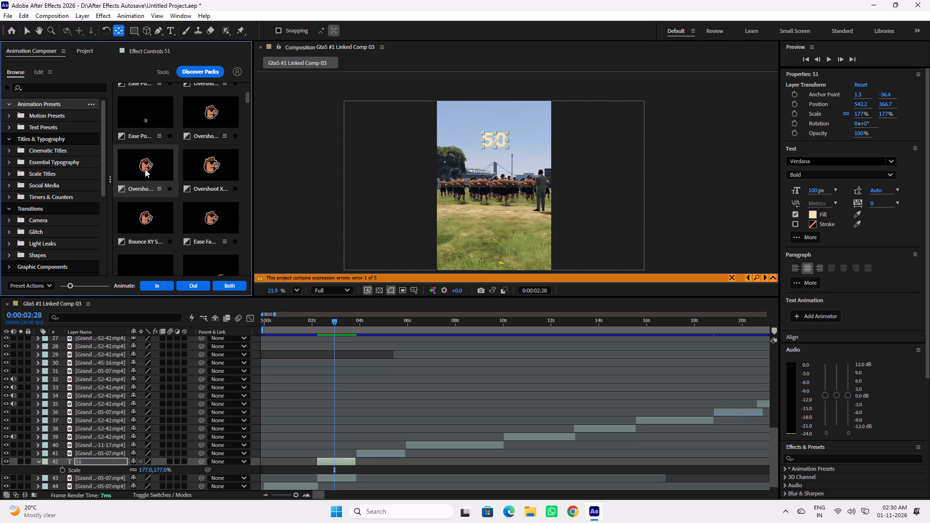
click(214, 169)
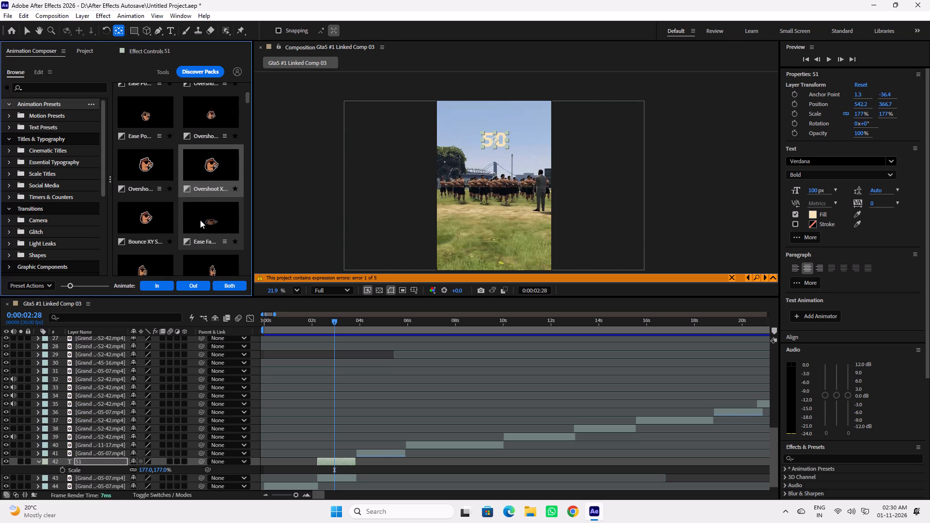
double_click(208, 168)
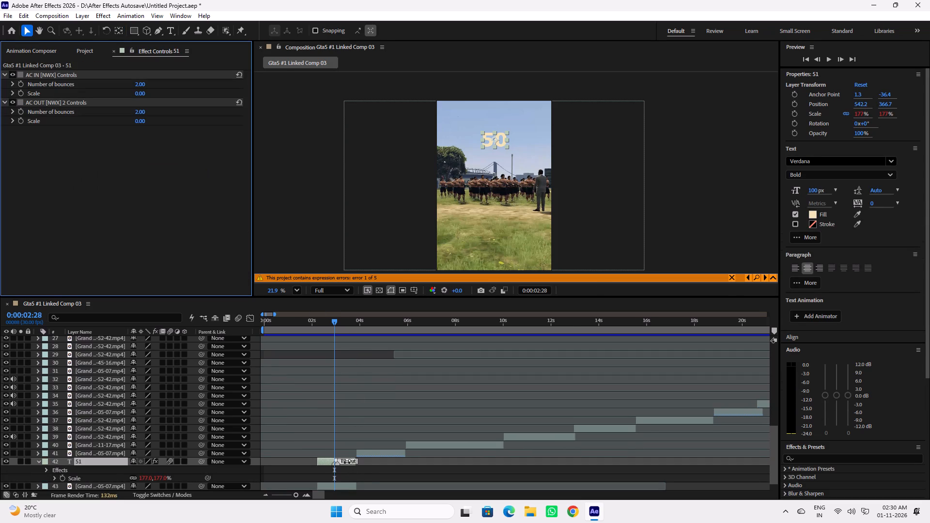
Move the 50 text layer's TR Out marker to the layer's end and its TR In marker to the layer's start.
drag(348, 461, 356, 462)
click(368, 463)
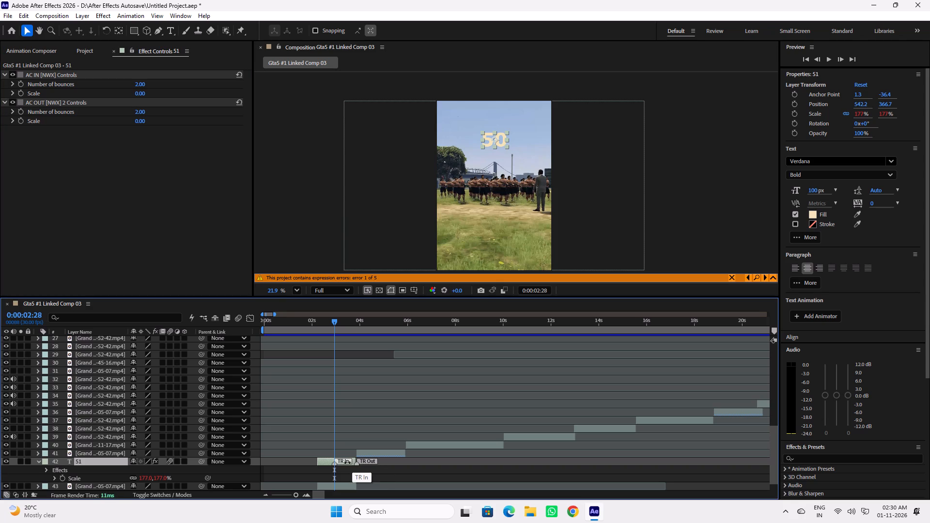
drag(344, 461, 325, 463)
drag(325, 463, 319, 464)
Preview the 50 text animation from 0:00:02:01.
drag(325, 321, 313, 327)
key(space)
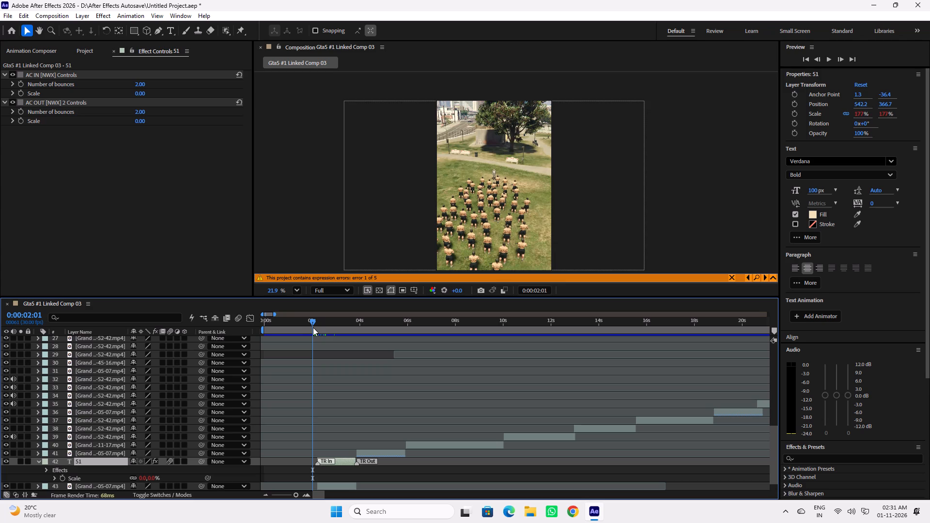
key(space)
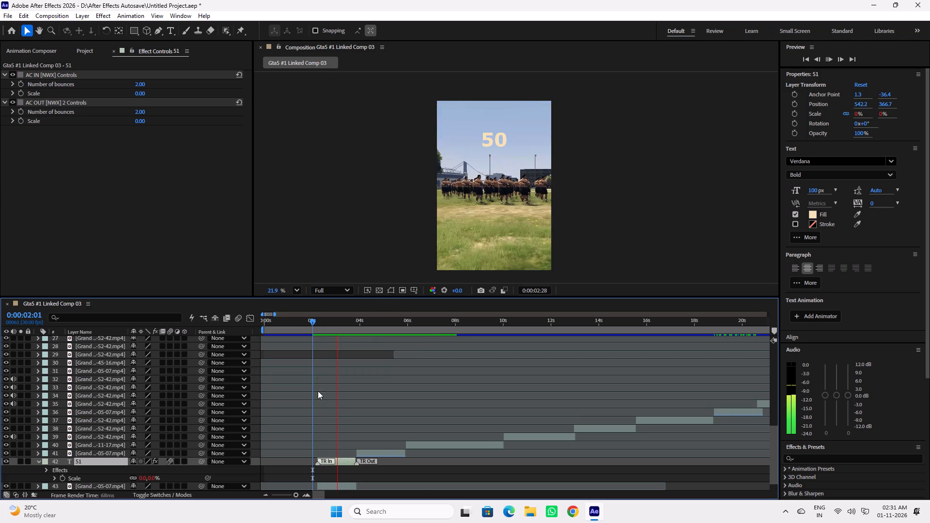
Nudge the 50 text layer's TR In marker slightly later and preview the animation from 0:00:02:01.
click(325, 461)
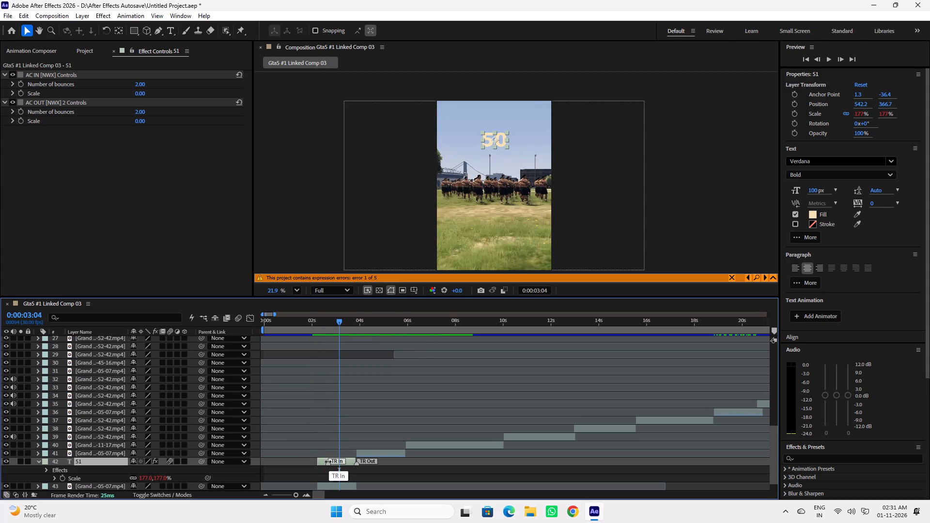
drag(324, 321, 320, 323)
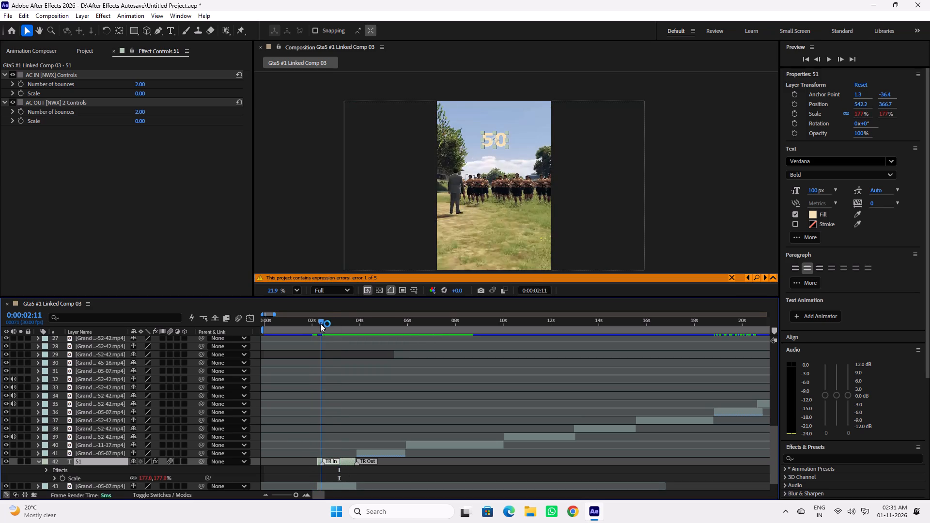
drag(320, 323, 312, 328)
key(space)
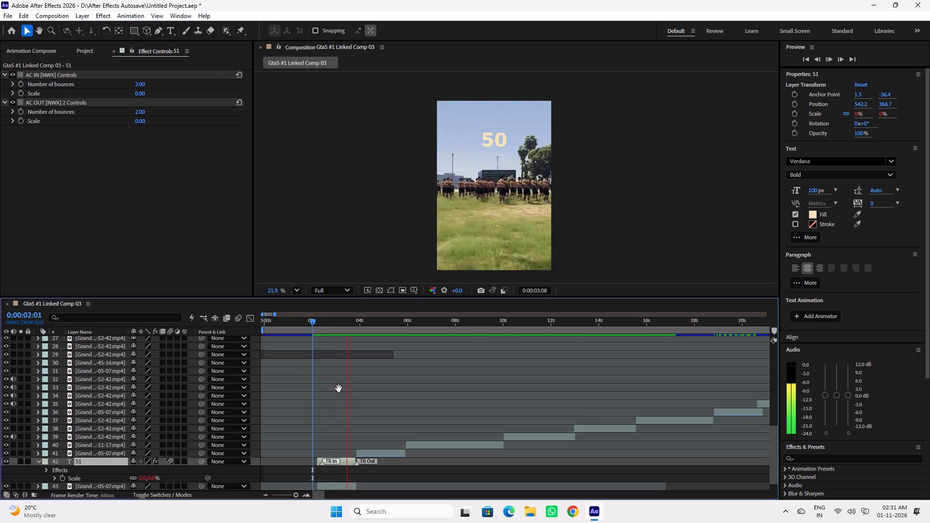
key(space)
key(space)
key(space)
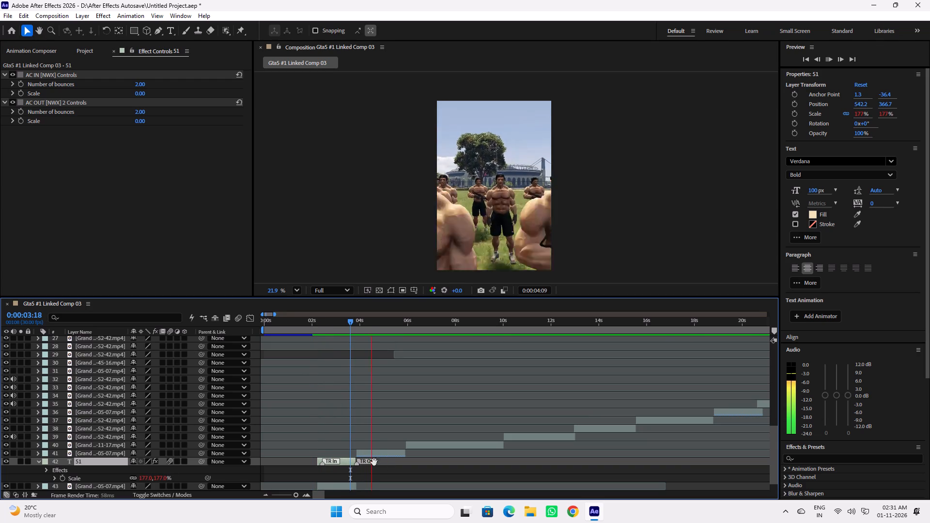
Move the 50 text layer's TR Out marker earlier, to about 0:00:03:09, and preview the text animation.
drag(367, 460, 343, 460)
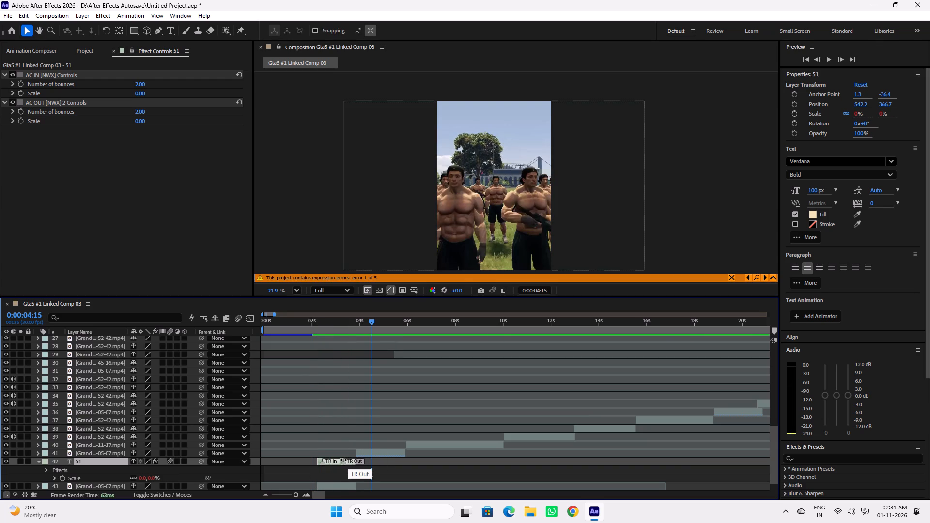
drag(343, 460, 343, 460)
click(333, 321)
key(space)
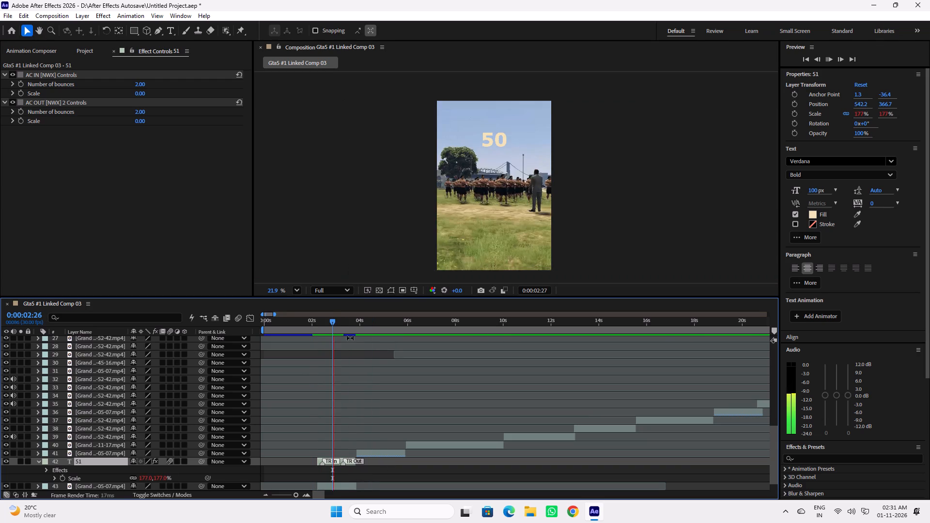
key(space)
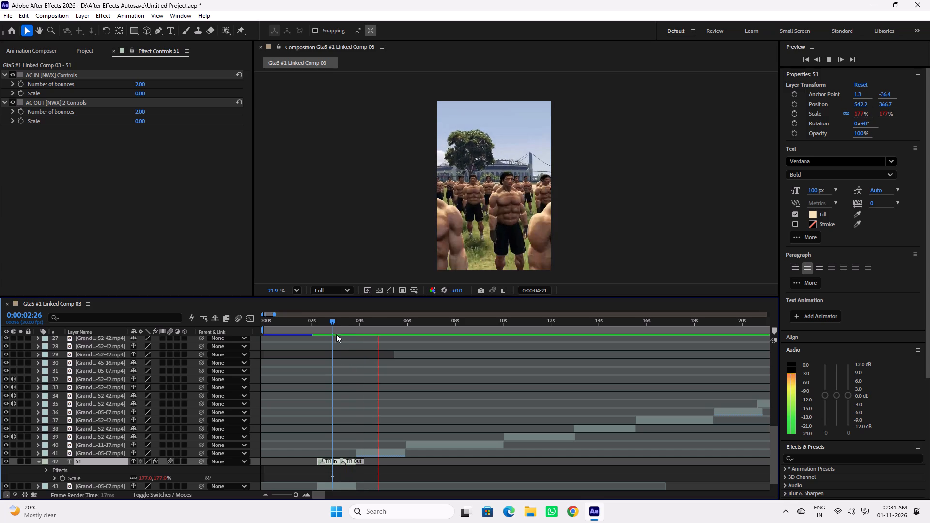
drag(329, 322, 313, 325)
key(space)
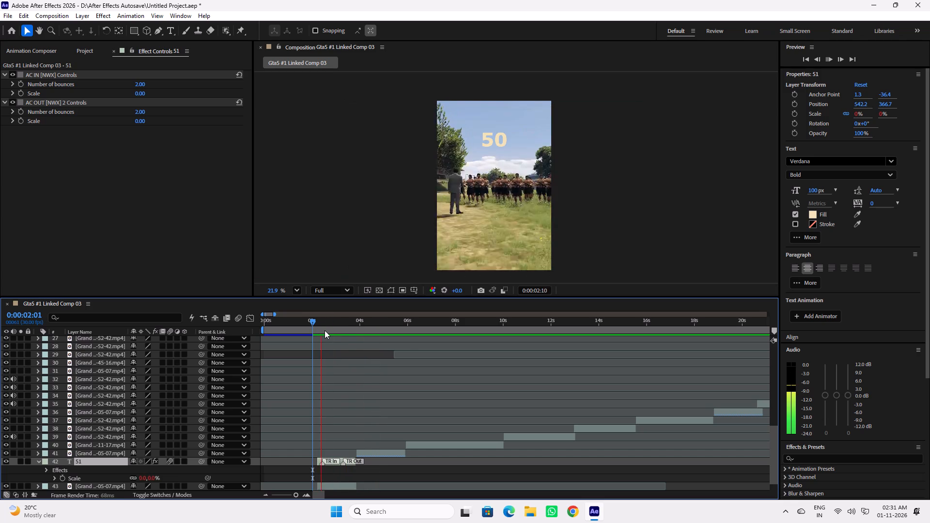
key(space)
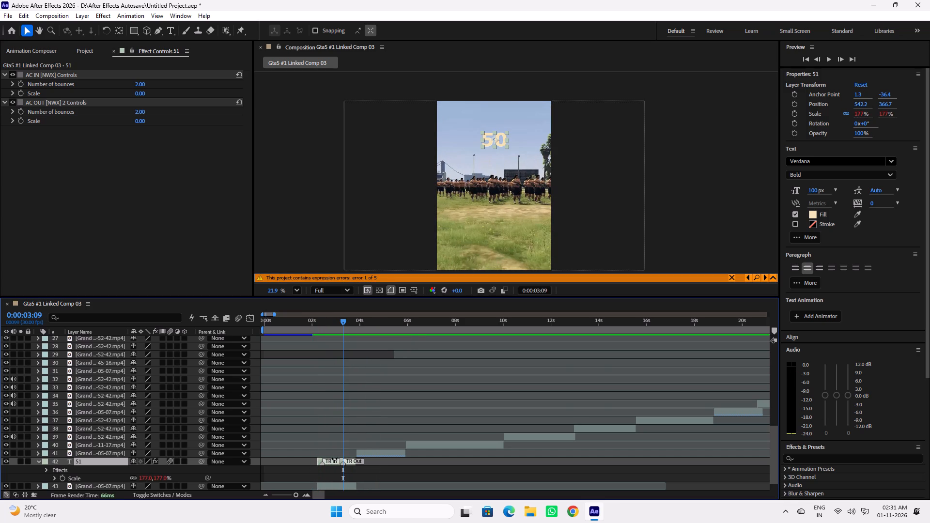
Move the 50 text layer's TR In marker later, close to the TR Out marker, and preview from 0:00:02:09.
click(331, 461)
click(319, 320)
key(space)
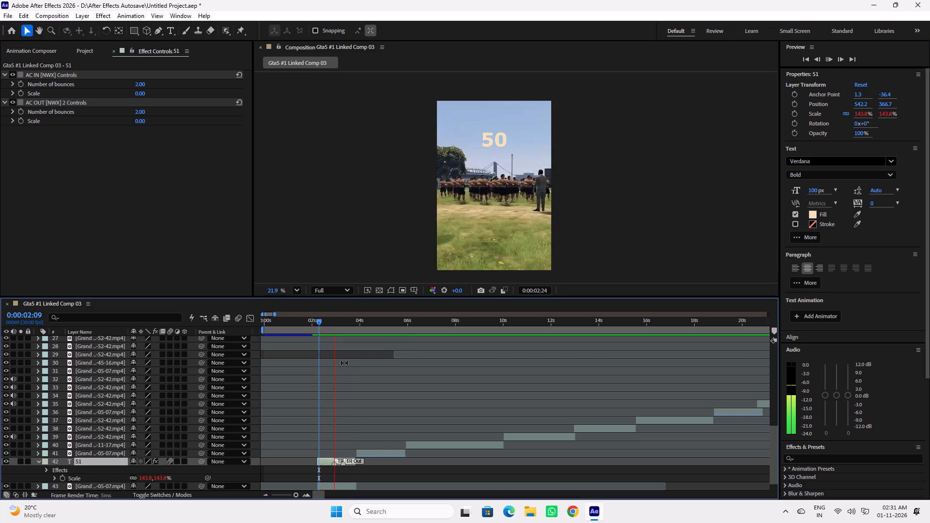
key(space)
Set the 50 text layer's TR In marker at about 2.7 s and TR Out past the layer's end at about 4.2 s, previewing from 0:00:01:24.
drag(338, 460, 334, 460)
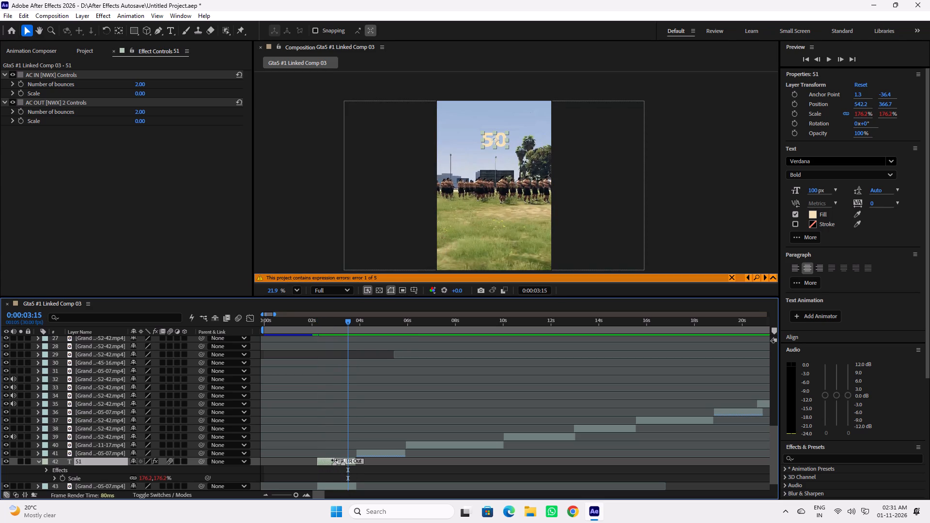
drag(334, 460, 328, 462)
drag(355, 462, 359, 462)
drag(359, 462, 365, 462)
drag(333, 326, 321, 327)
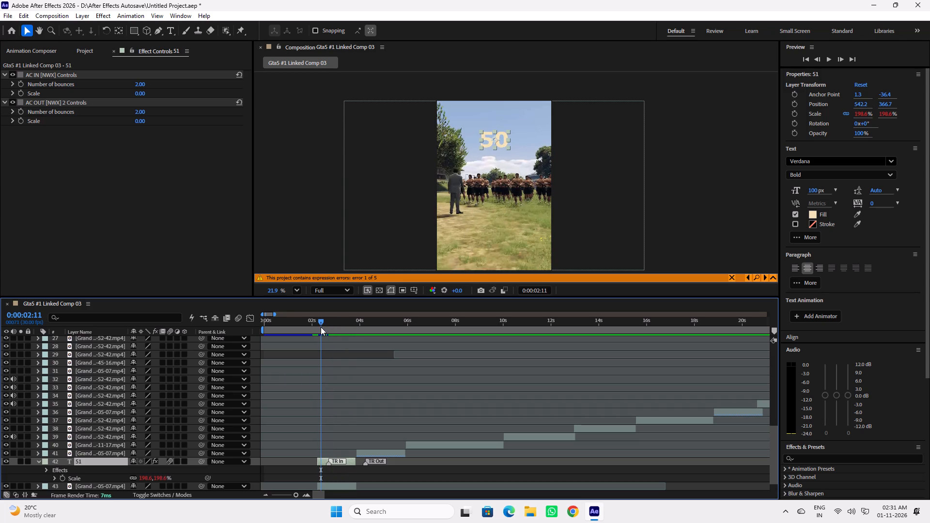
key(space)
key(space)
click(307, 321)
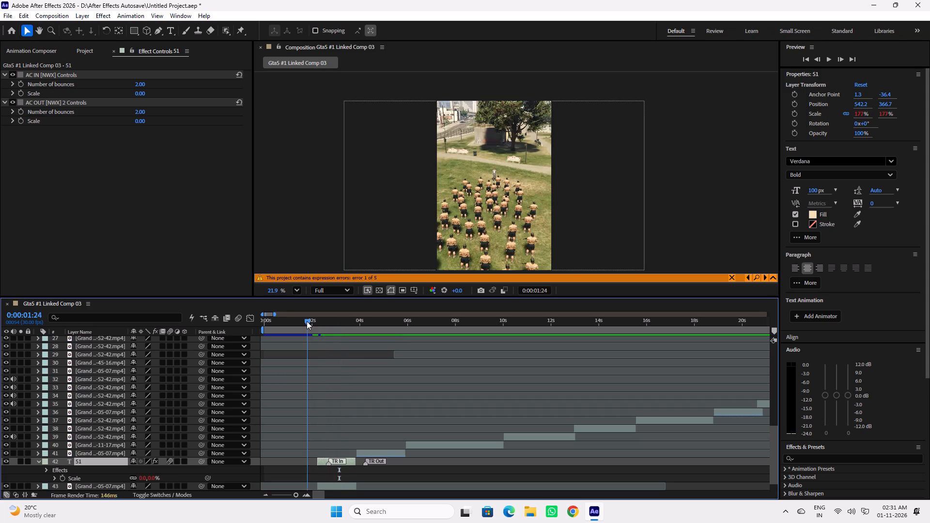
key(space)
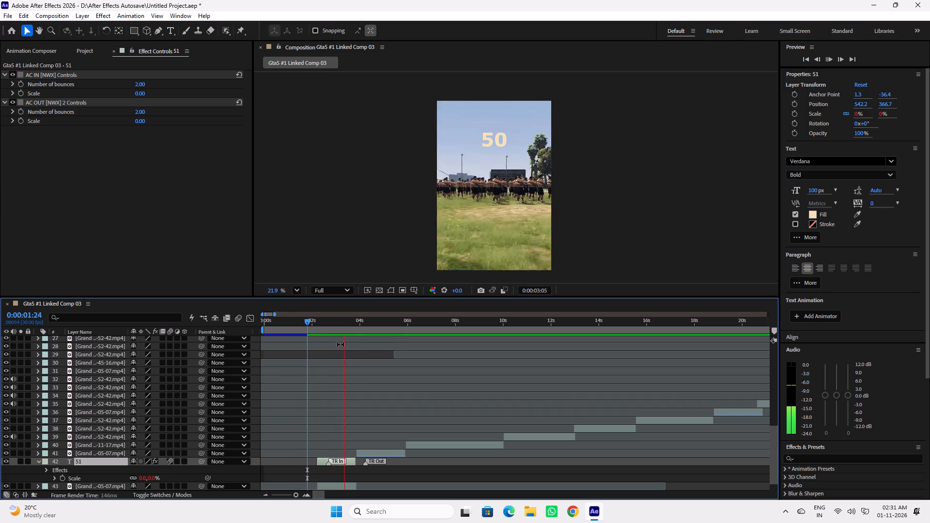
key(space)
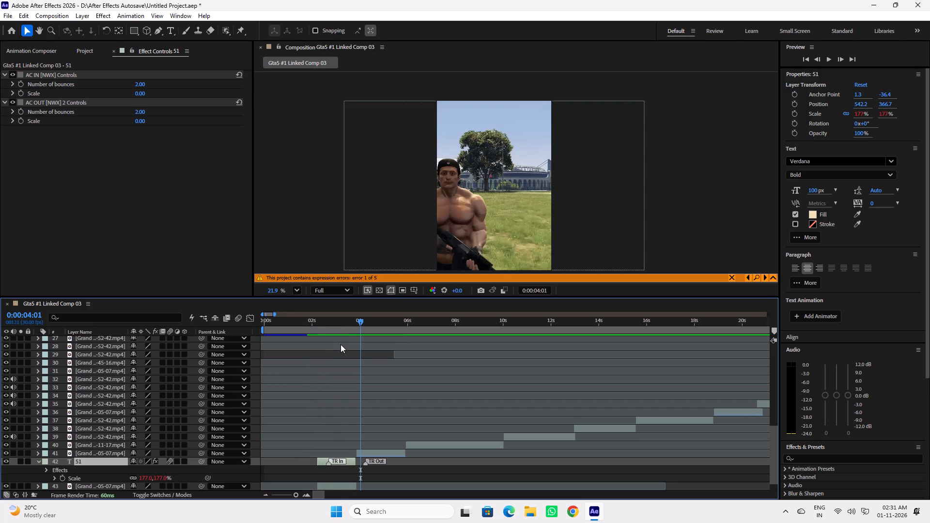
Save the project.
key(ctrl+s)
Scrub through the opening clips and place the playhead at 0:00:02:07, where the second clip starts.
drag(325, 326, 280, 324)
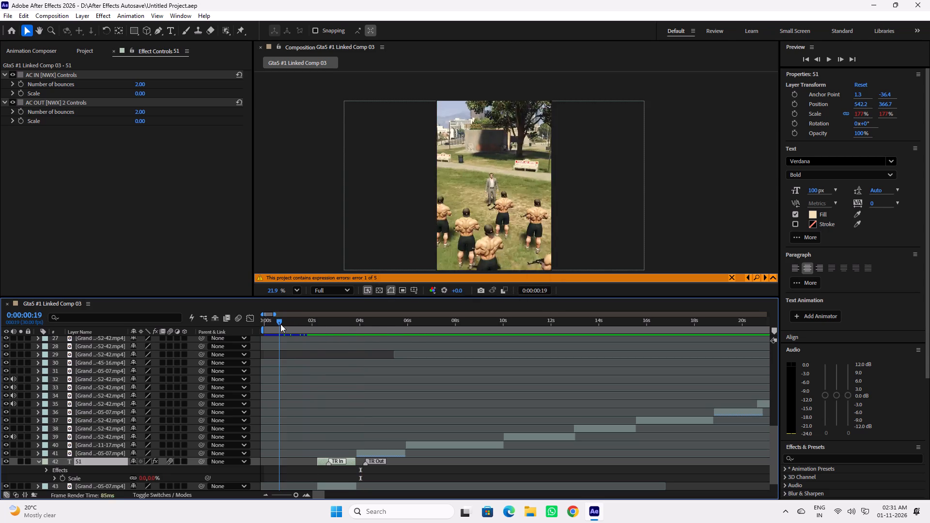
drag(280, 324, 337, 328)
drag(329, 325, 318, 327)
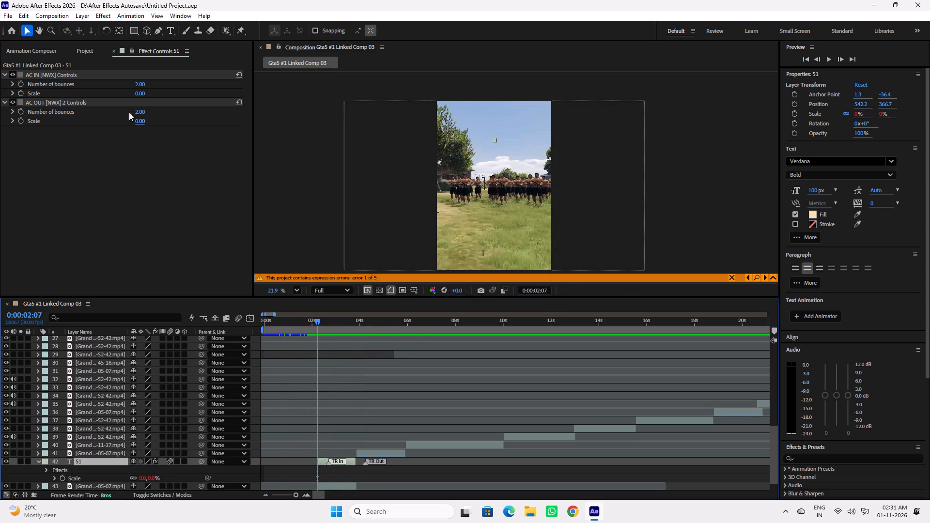
scroll(66, 104, down, 3)
scroll(108, 179, up, 2)
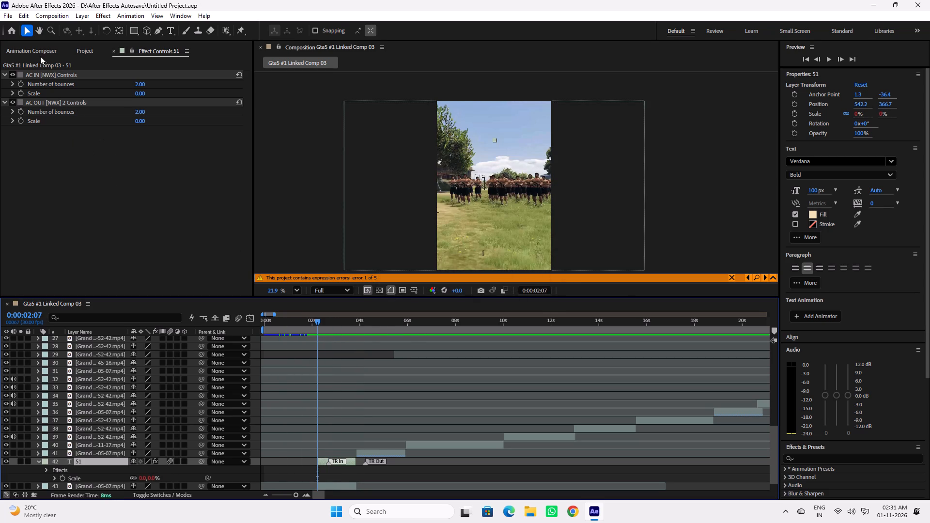
Examine the Glitch, Light Leaks, Shapes and Camera transition presets in Animation Composer.
click(37, 53)
click(10, 128)
scroll(14, 120, up, 2)
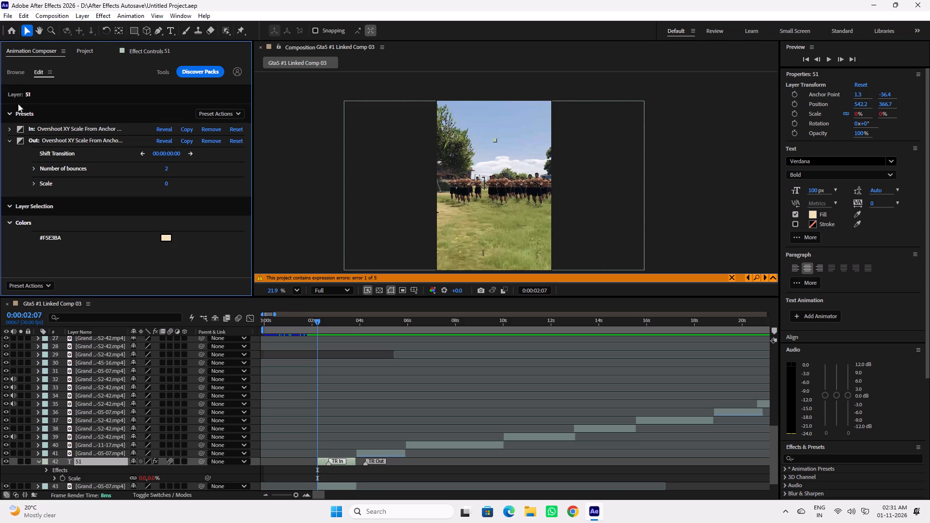
click(17, 76)
scroll(61, 194, up, 1)
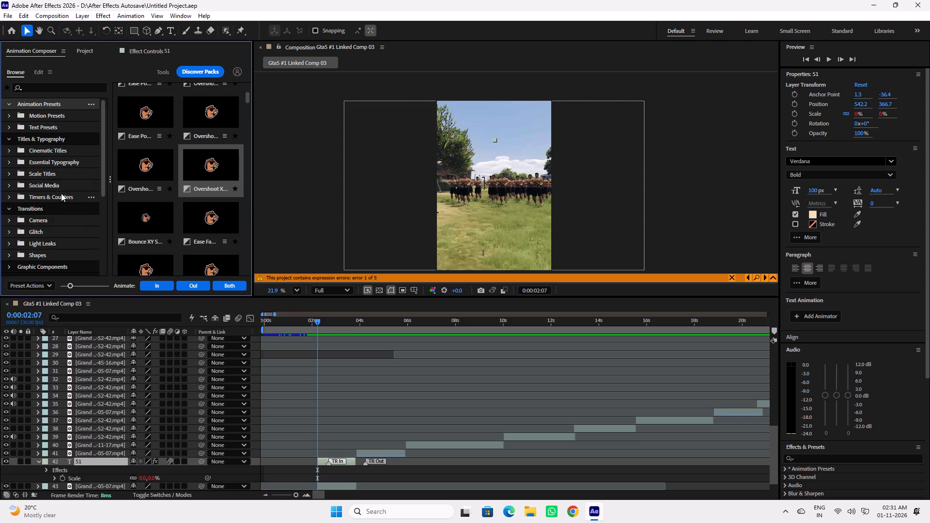
click(48, 232)
click(48, 244)
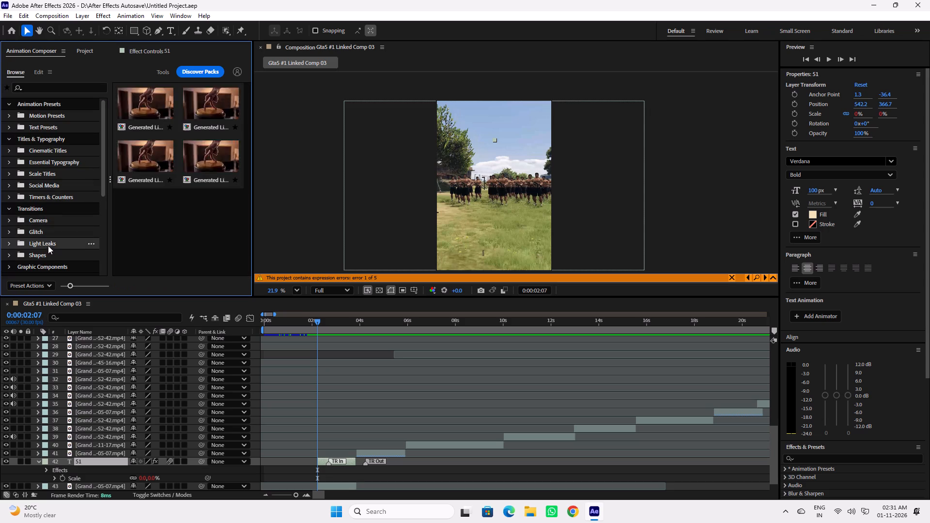
click(49, 254)
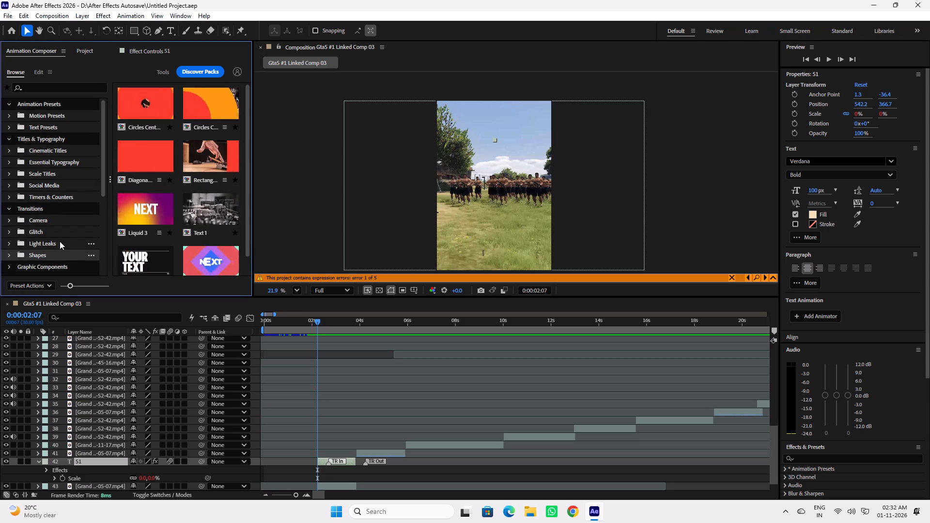
click(42, 231)
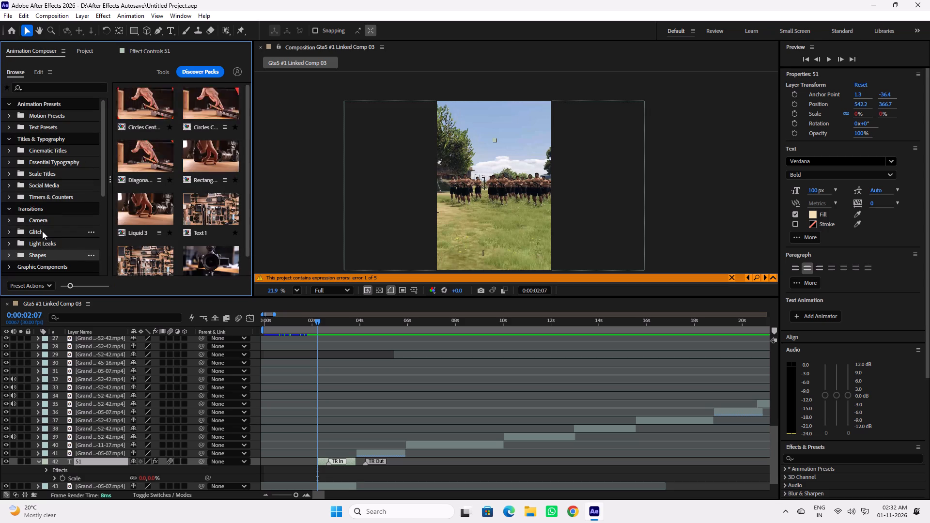
click(45, 222)
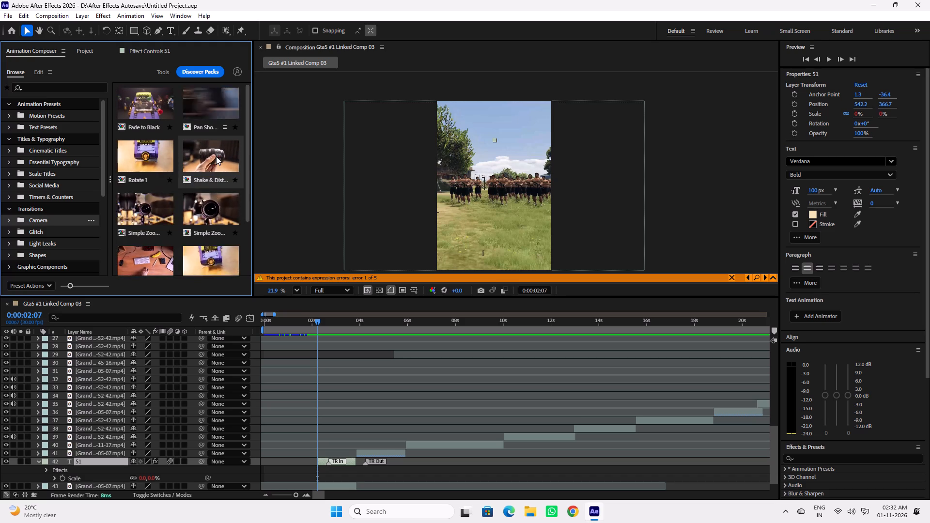
scroll(216, 156, down, 2)
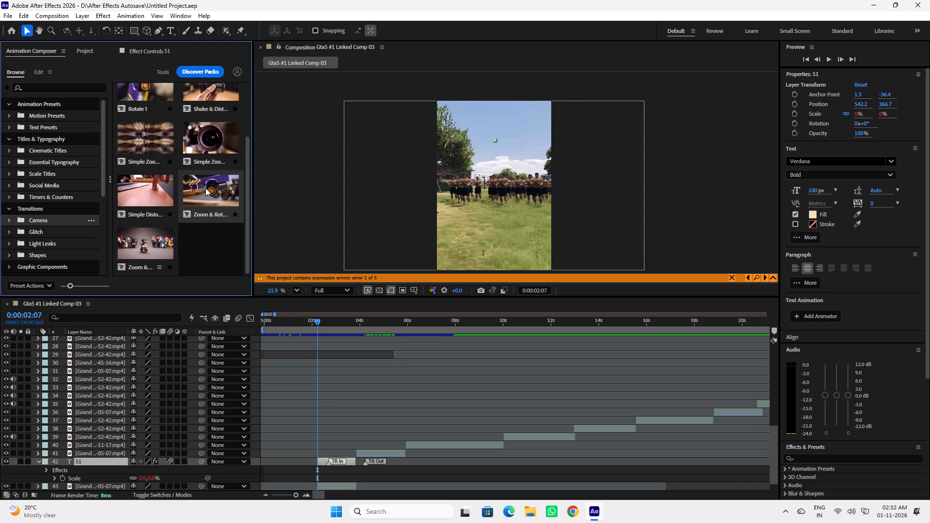
scroll(205, 185, up, 3)
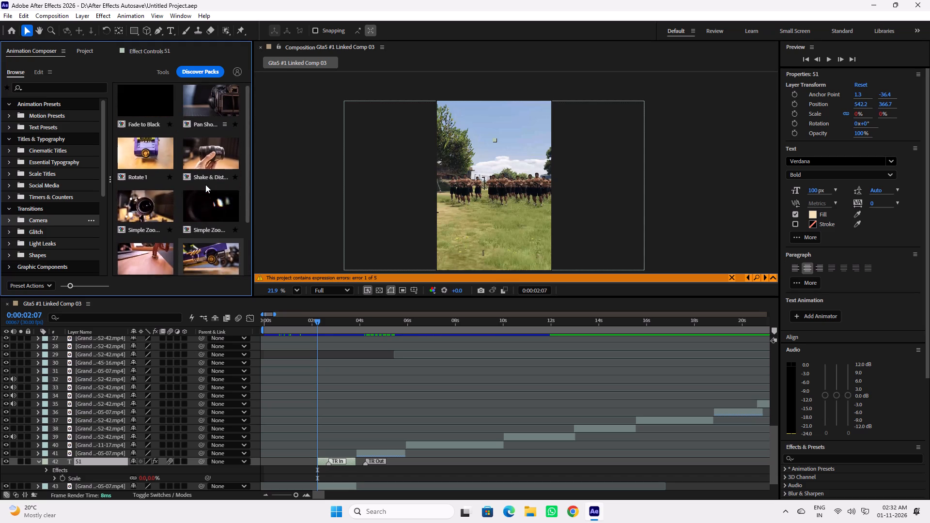
scroll(205, 183, up, 2)
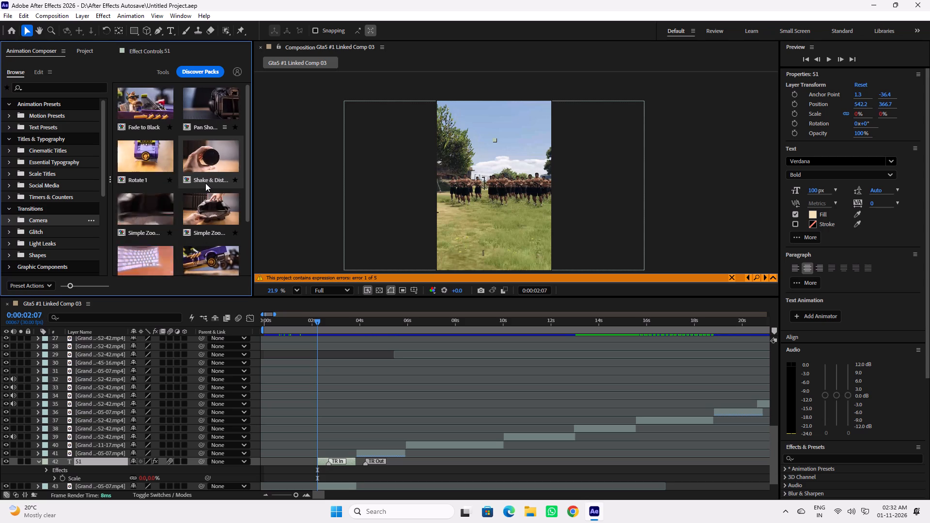
Look through Animation Composer's title presets, from Timers & Counters and Social Media to Scale Titles, Essential Typography and Cinematic Titles.
click(52, 195)
click(53, 182)
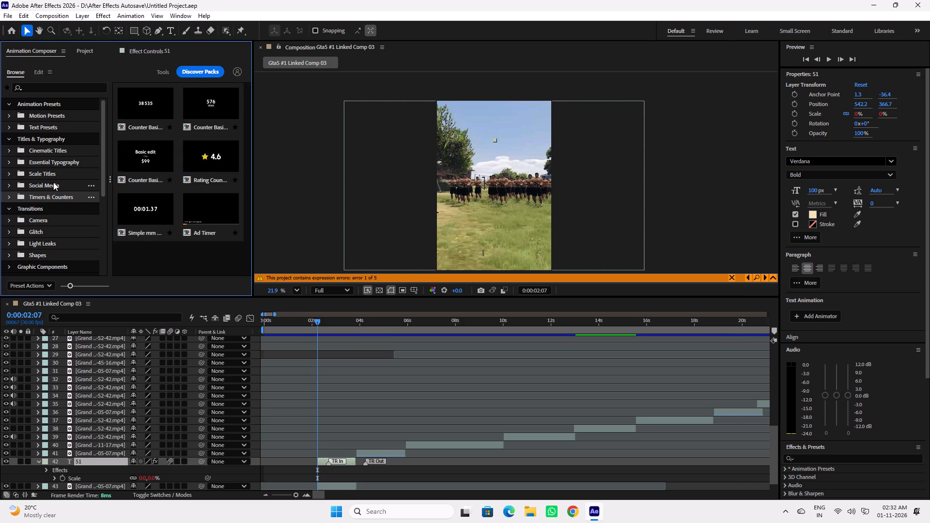
click(56, 175)
click(61, 162)
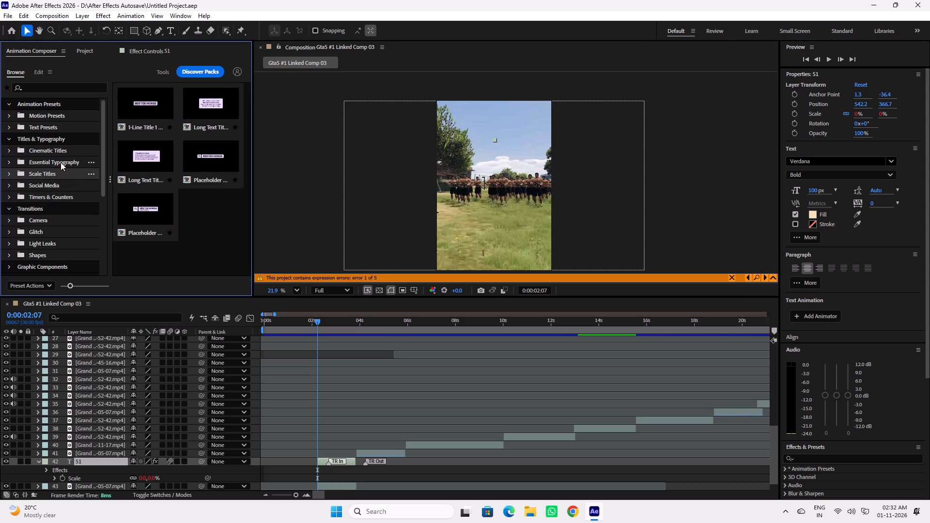
click(61, 147)
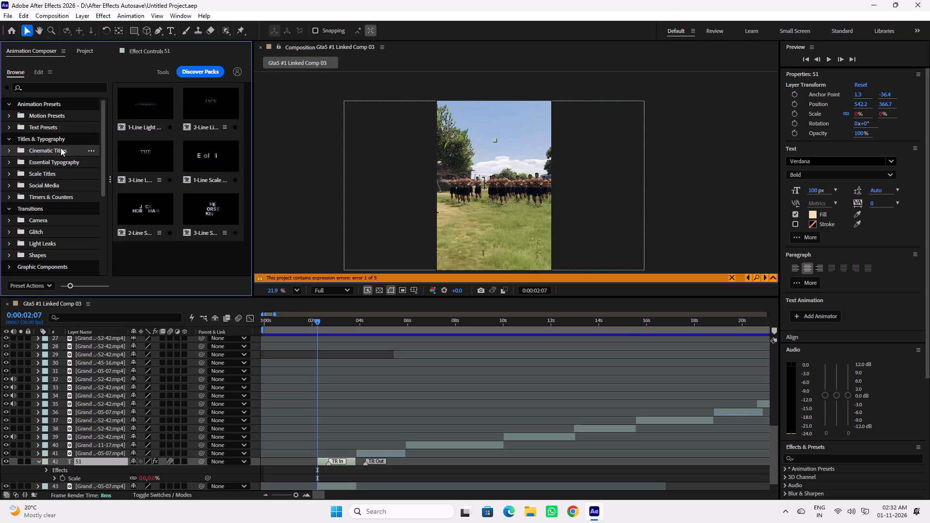
Apply the Simple Zoom In preset from Animation Composer's Camera transitions at the 0:00:02:07 cut.
click(53, 221)
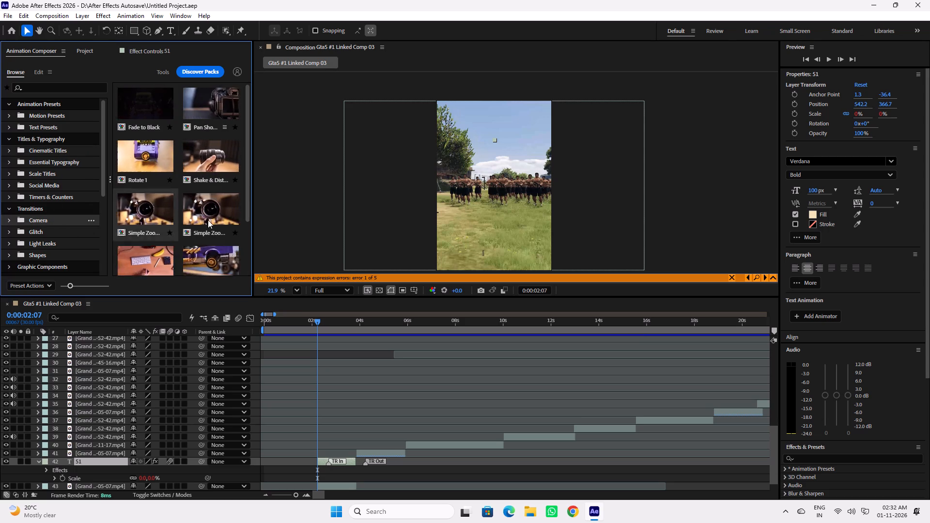
scroll(212, 219, down, 9)
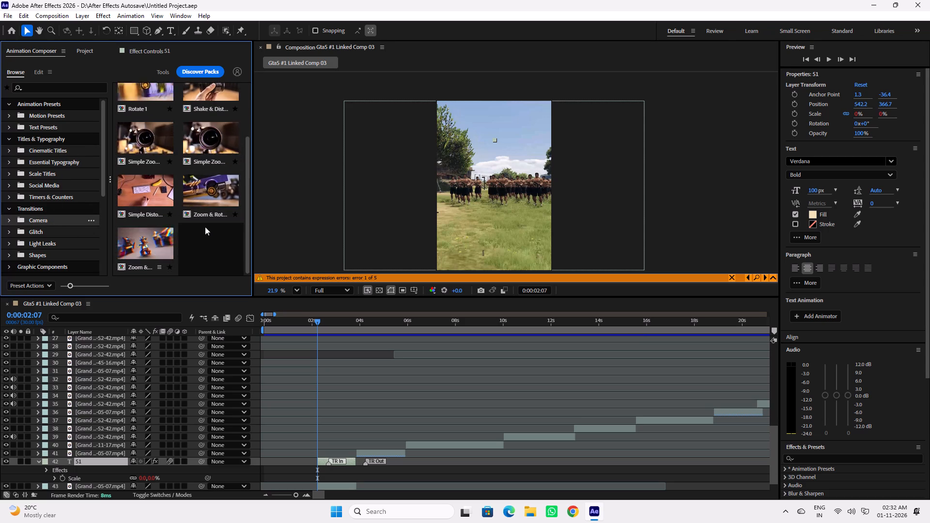
scroll(204, 225, up, 4)
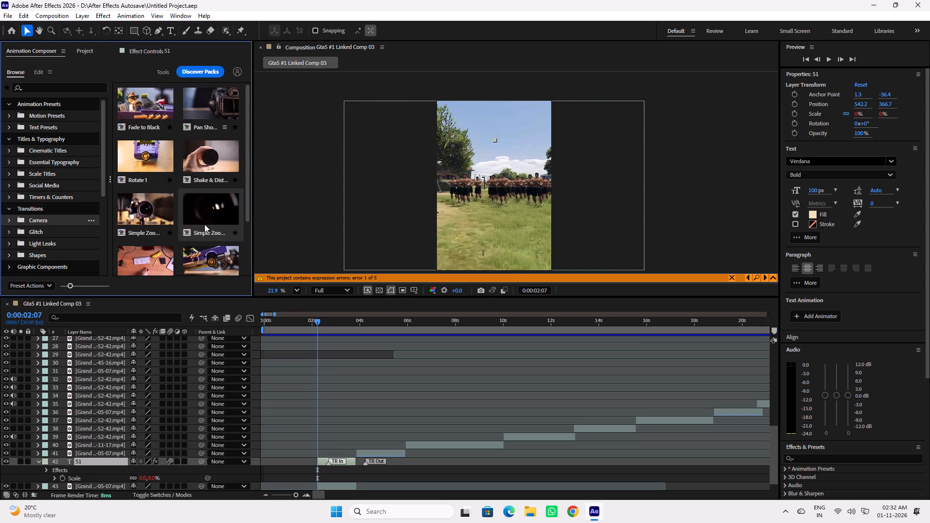
scroll(204, 224, down, 2)
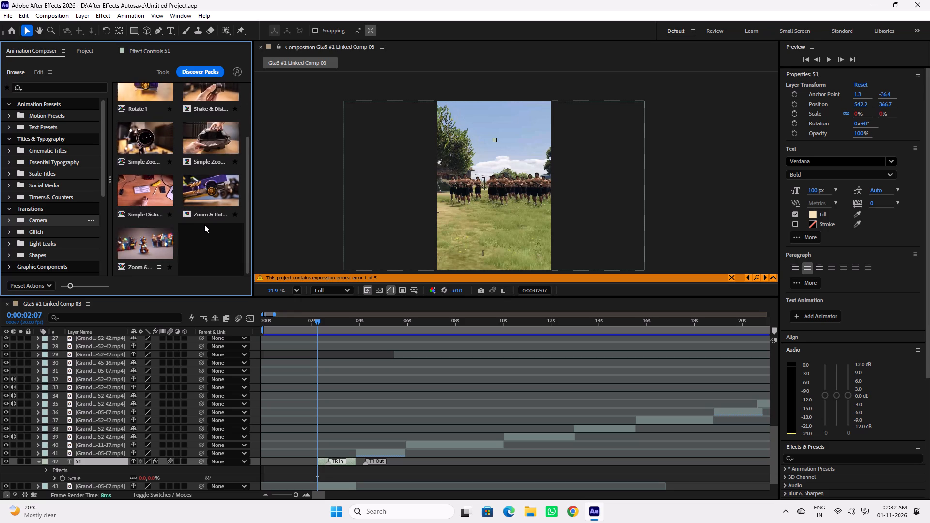
scroll(204, 224, up, 4)
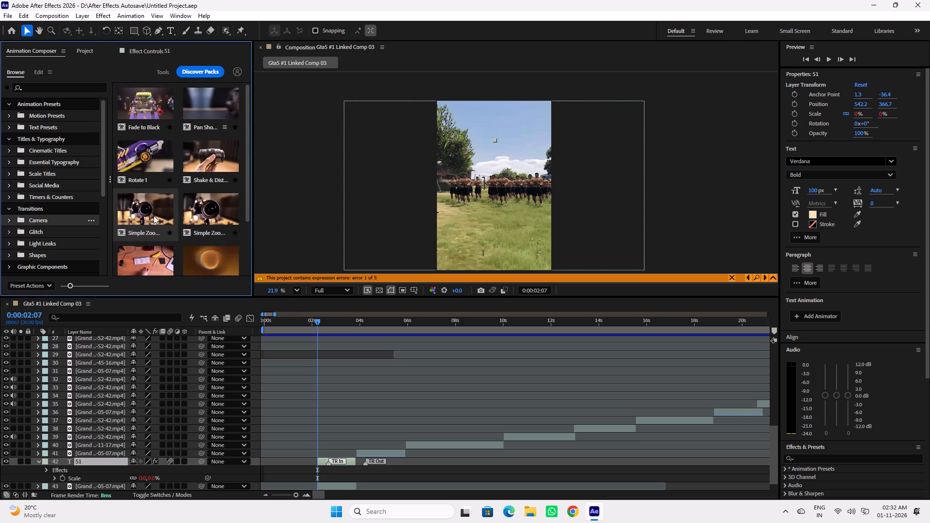
click(149, 211)
click(220, 287)
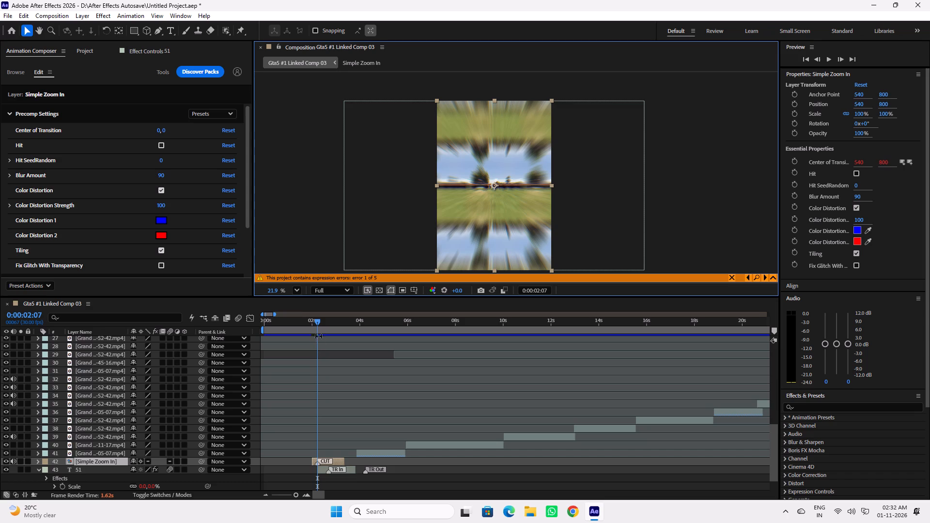
Scrub through the Simple Zoom In transition and play the opening from 0:00:00:09 to check how it looks.
drag(316, 322, 306, 322)
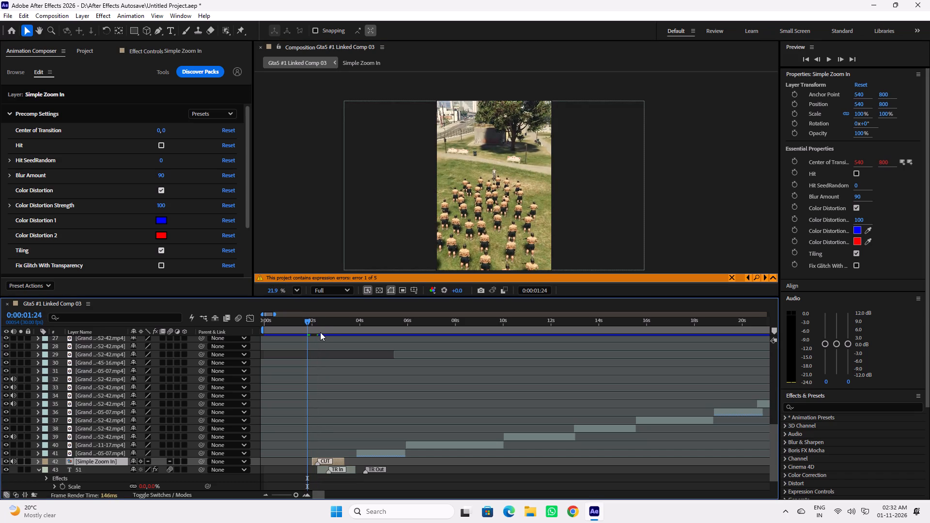
drag(307, 322, 307, 322)
drag(307, 322, 323, 325)
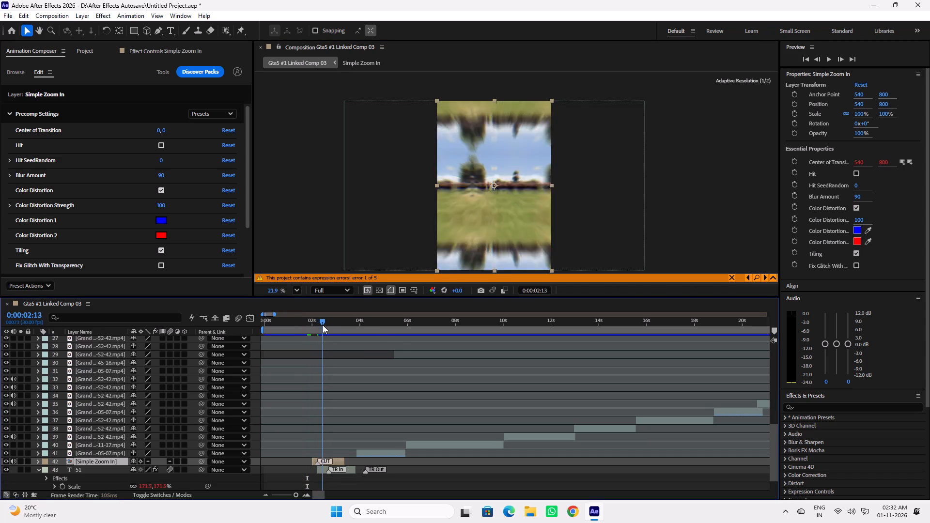
drag(323, 325, 345, 327)
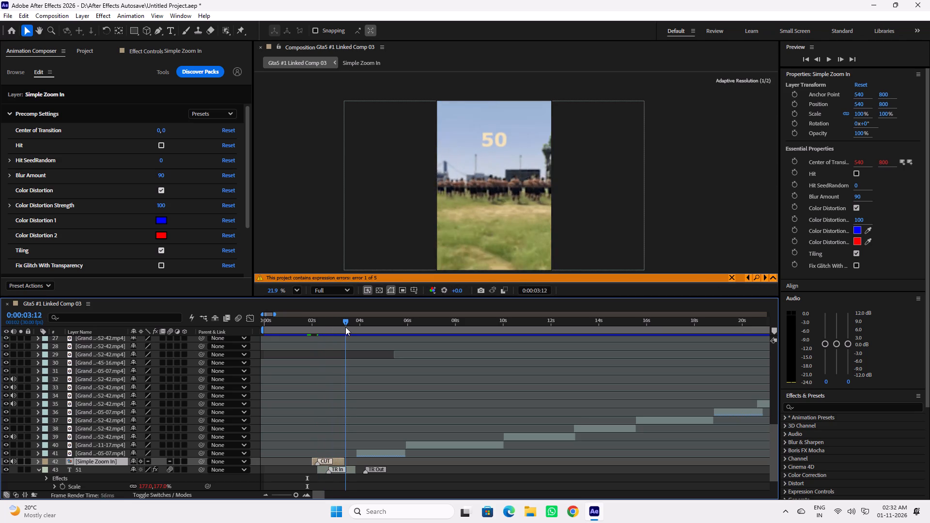
drag(345, 327, 335, 325)
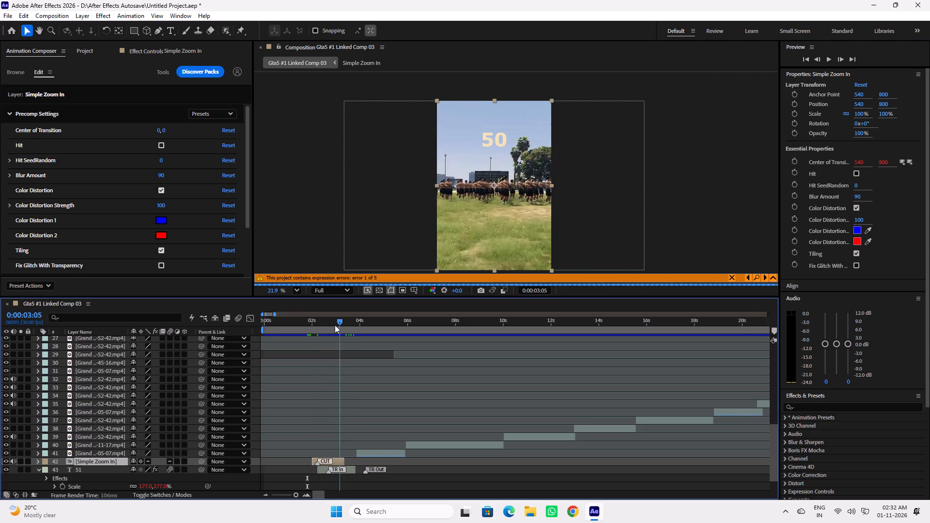
drag(335, 325, 298, 322)
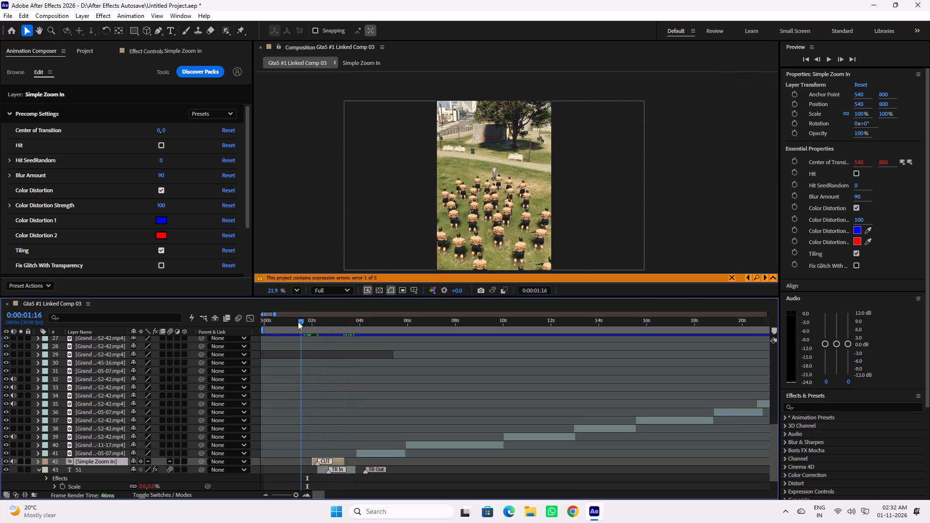
drag(298, 322, 271, 320)
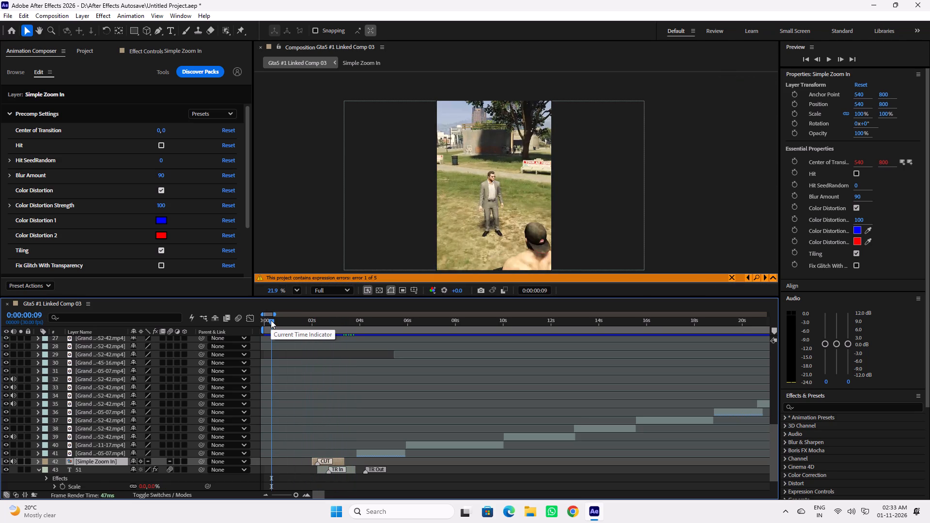
key(space)
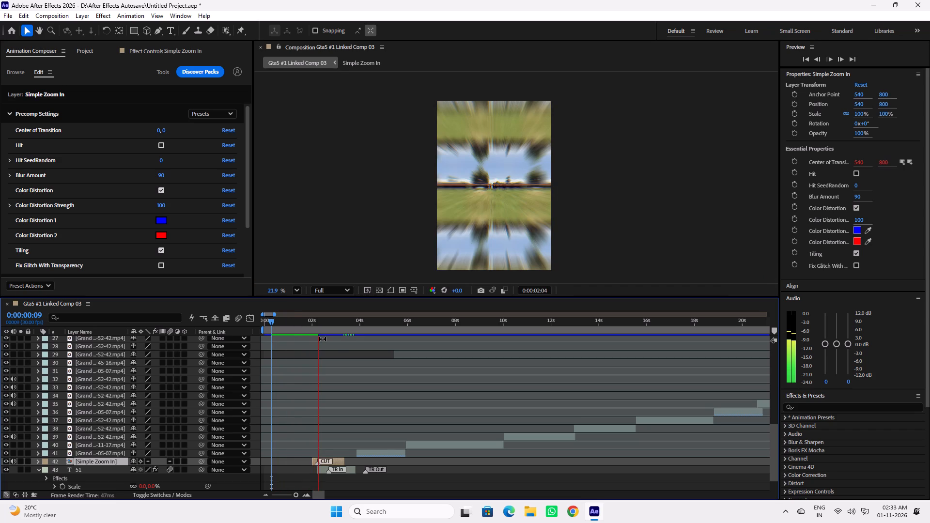
key(space)
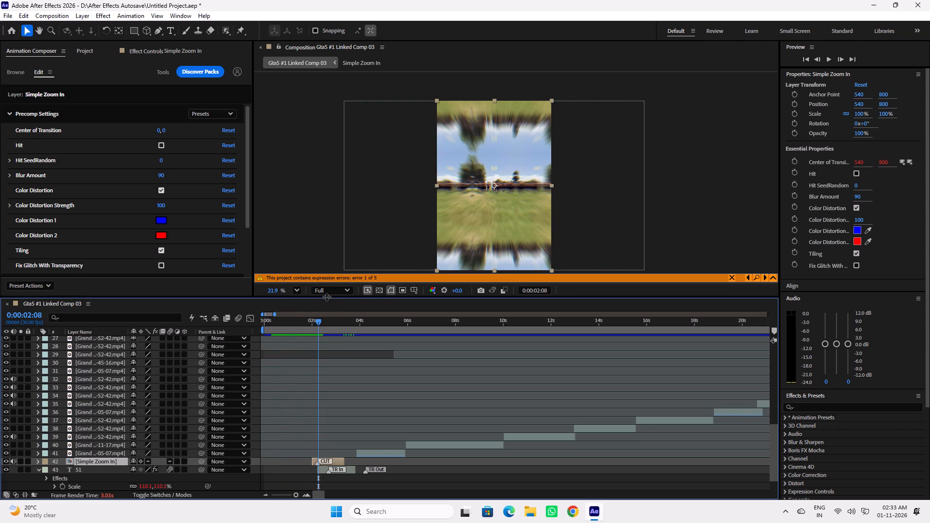
Set the composition preview resolution to Quarter.
click(330, 293)
click(331, 306)
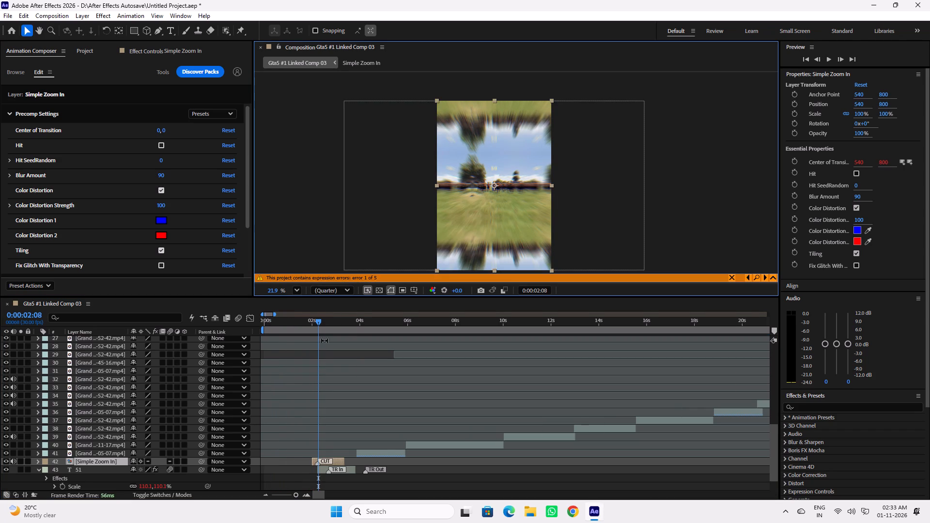
Play the composition from the start, and replay the Simple Zoom In transition from just before the two-second mark.
drag(312, 321, 261, 325)
key(space)
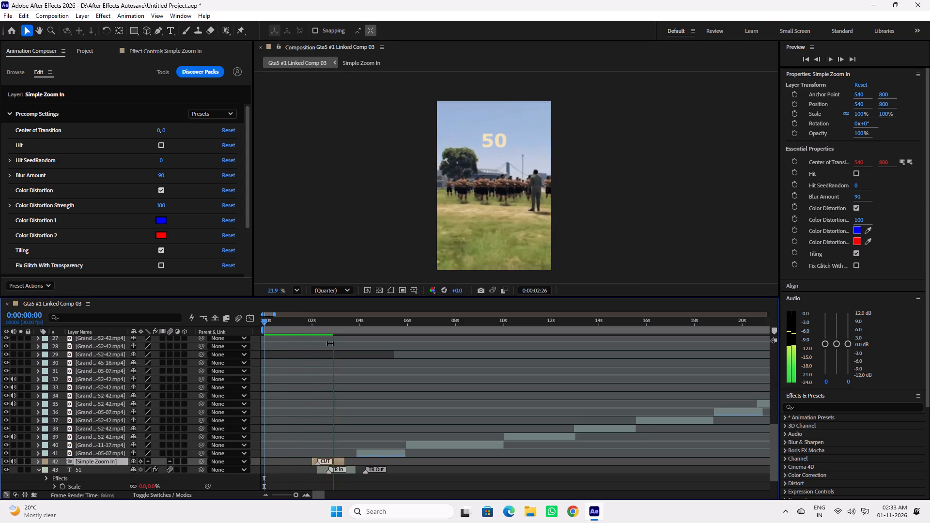
key(space)
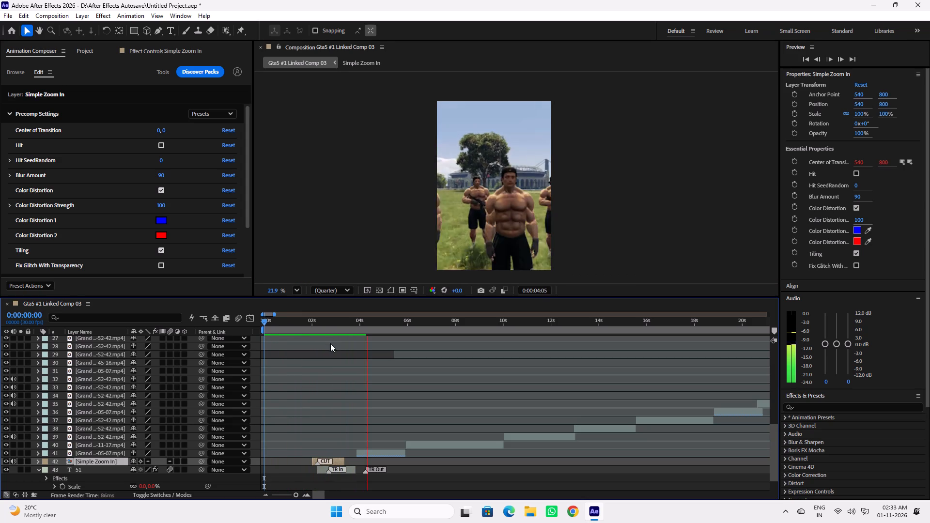
click(310, 323)
key(space)
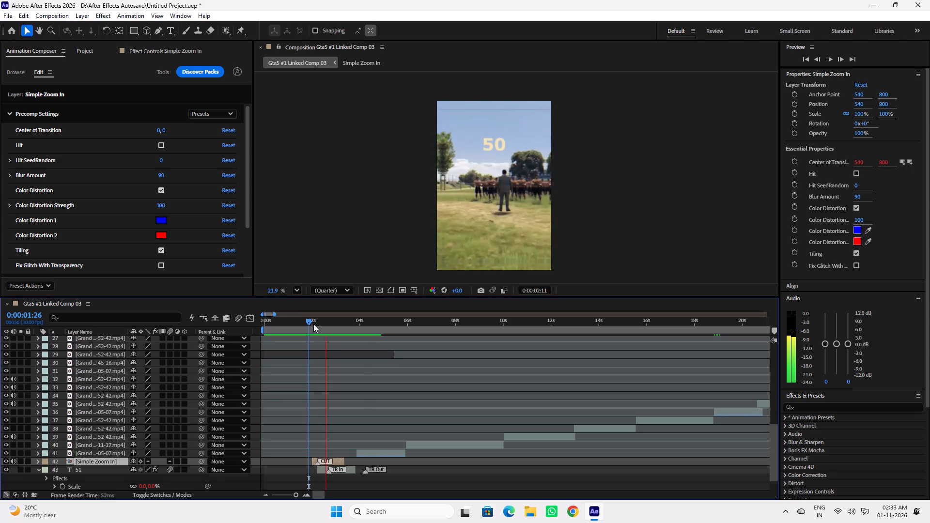
key(space)
drag(312, 325, 307, 325)
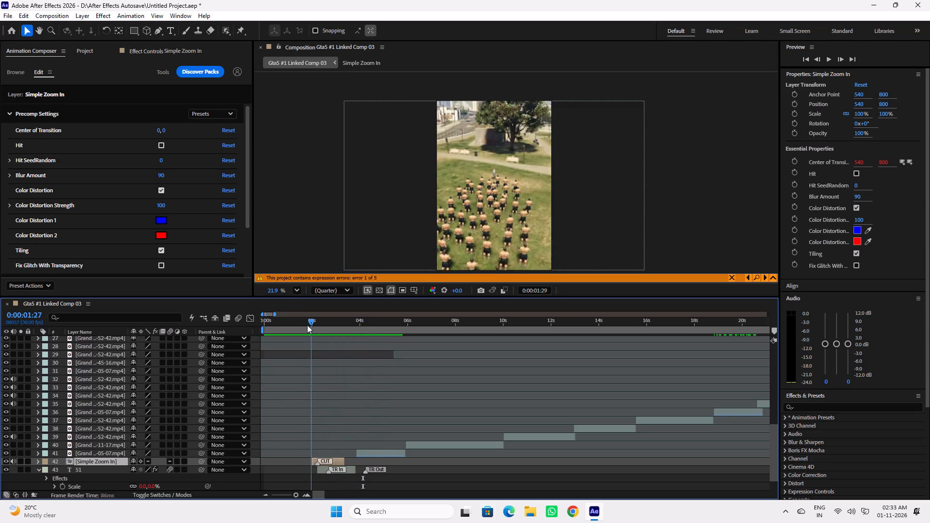
drag(307, 325, 306, 325)
key(space)
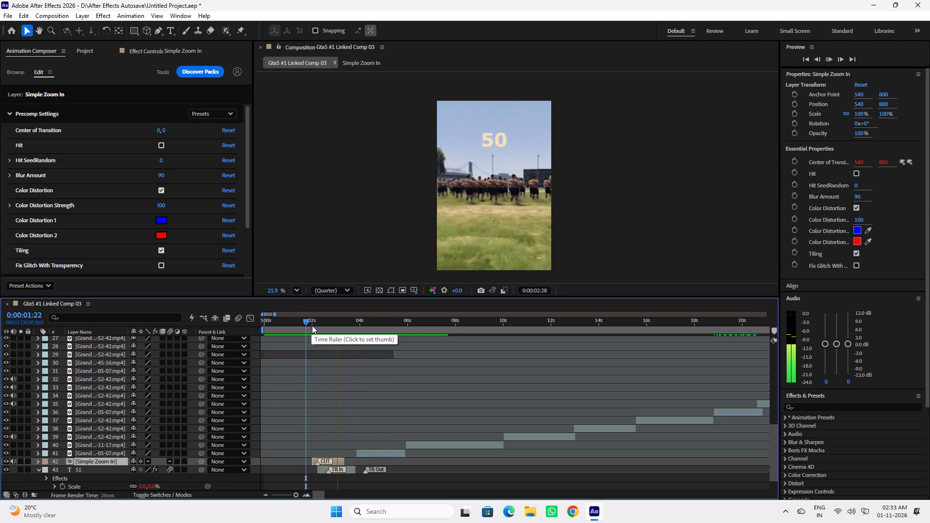
key(space)
click(310, 323)
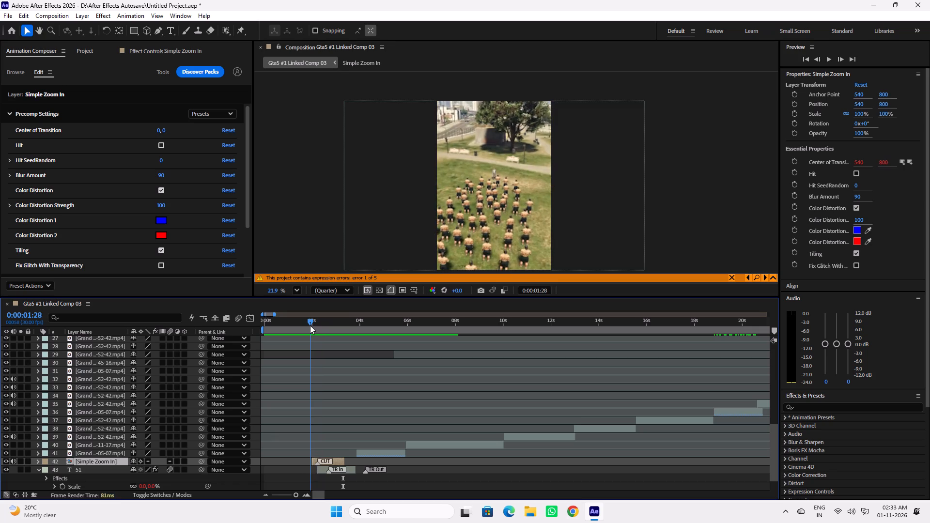
key(space)
key(space)
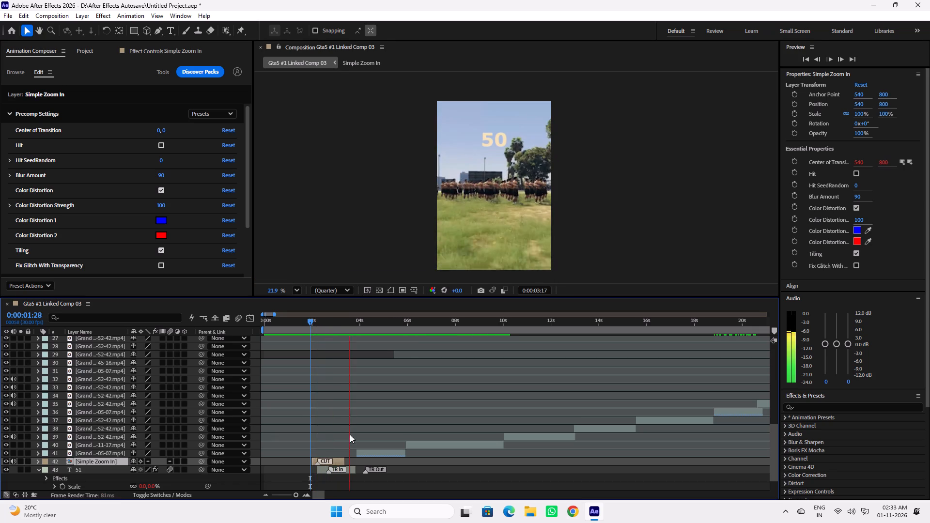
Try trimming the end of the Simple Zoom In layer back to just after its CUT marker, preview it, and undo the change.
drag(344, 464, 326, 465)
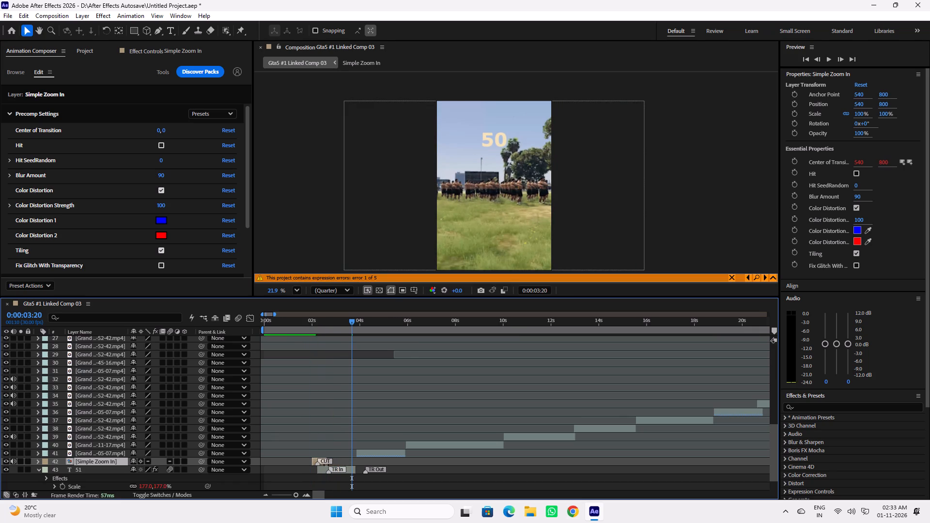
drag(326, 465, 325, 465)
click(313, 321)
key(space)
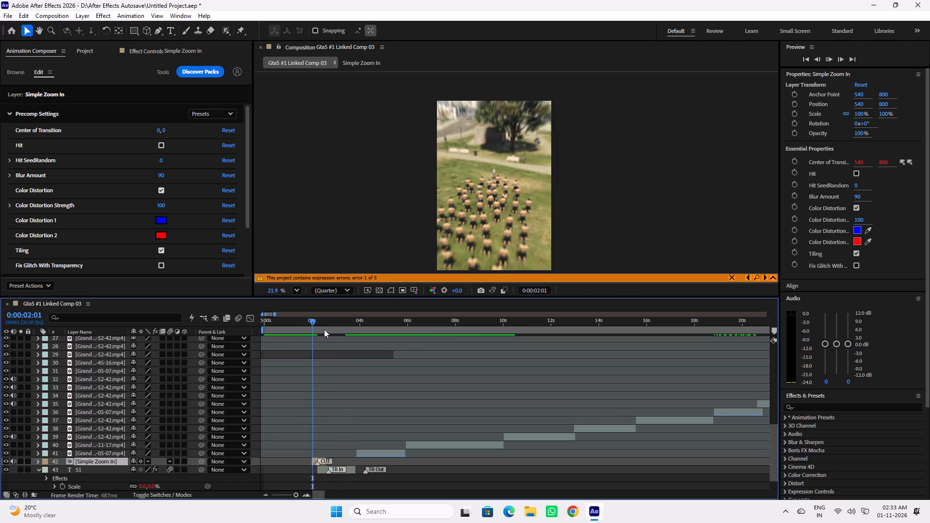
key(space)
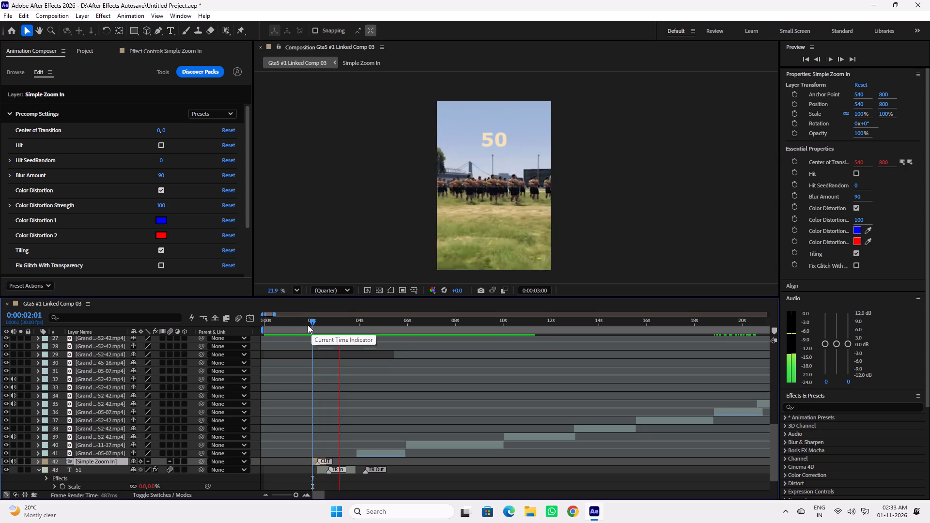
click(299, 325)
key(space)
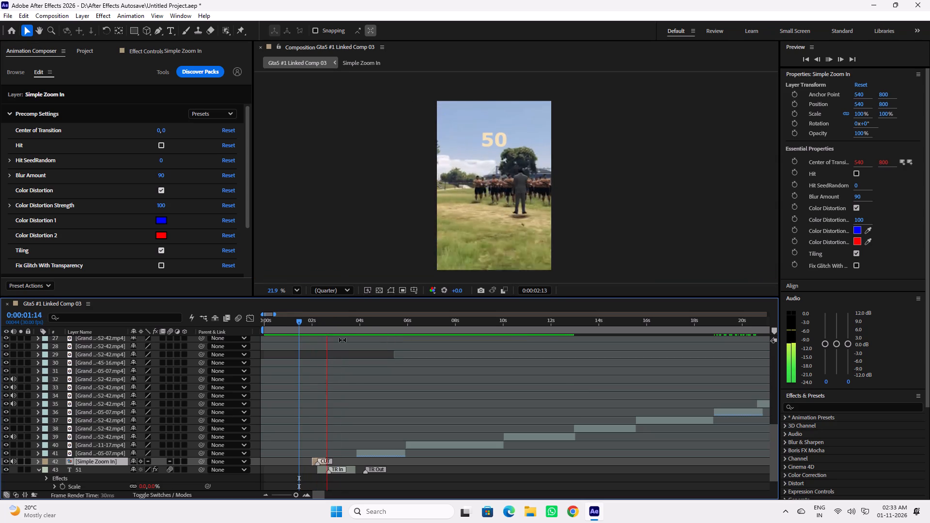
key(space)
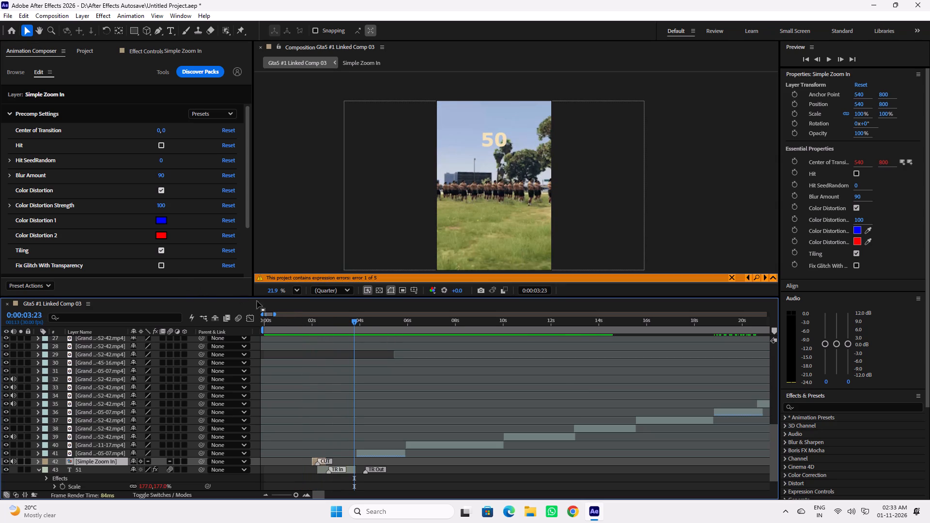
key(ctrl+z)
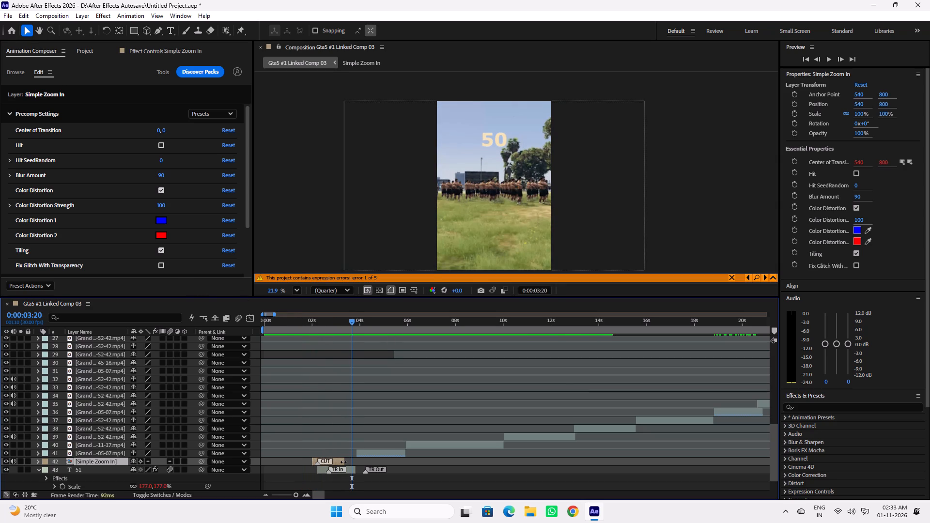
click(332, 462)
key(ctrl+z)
Trim the end of the Simple Zoom In layer back to about the three-second mark.
drag(345, 462, 338, 463)
scroll(335, 459, down, 4)
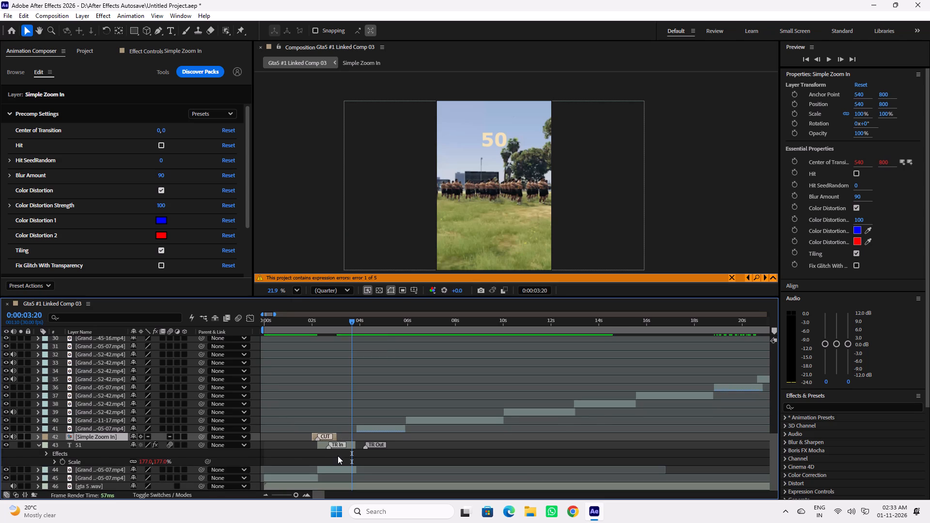
Play back the shortened Simple Zoom In transition, starting from 0:00:02:03 and again from 0:00:01:24.
click(314, 318)
key(space)
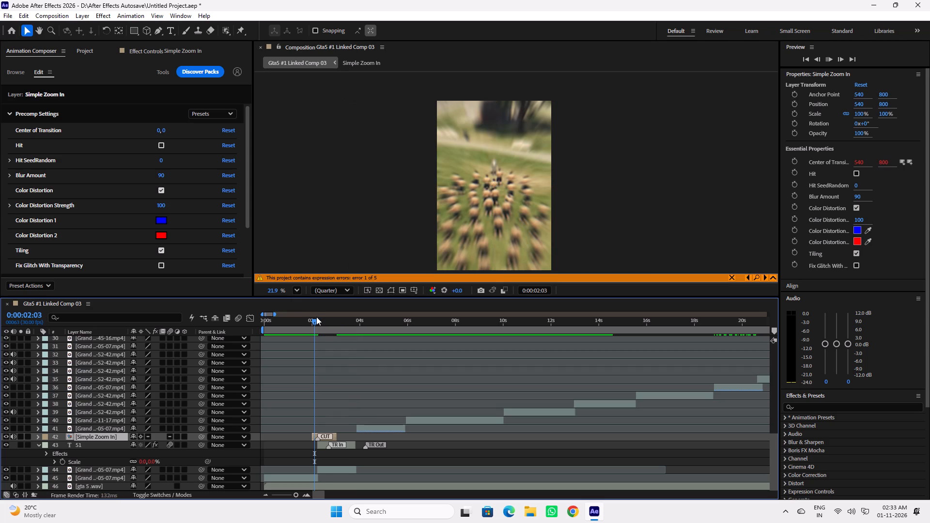
key(space)
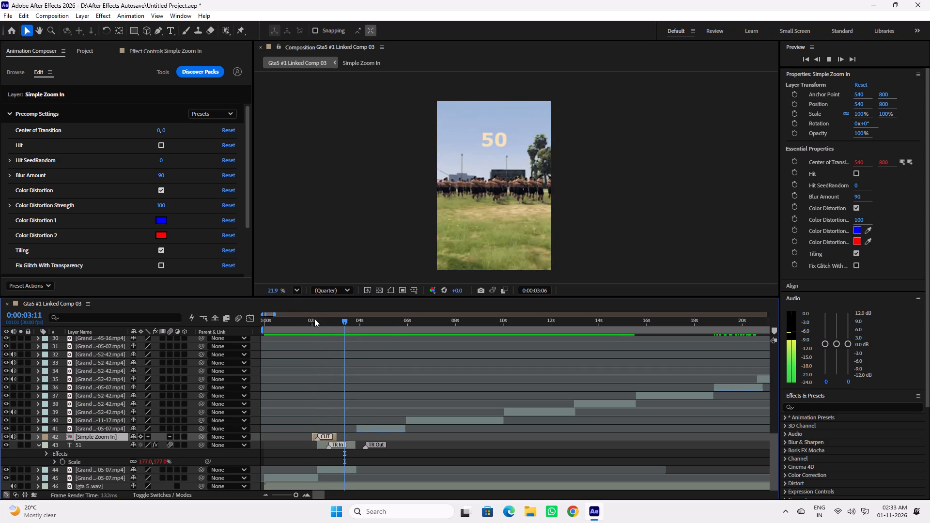
click(308, 320)
key(space)
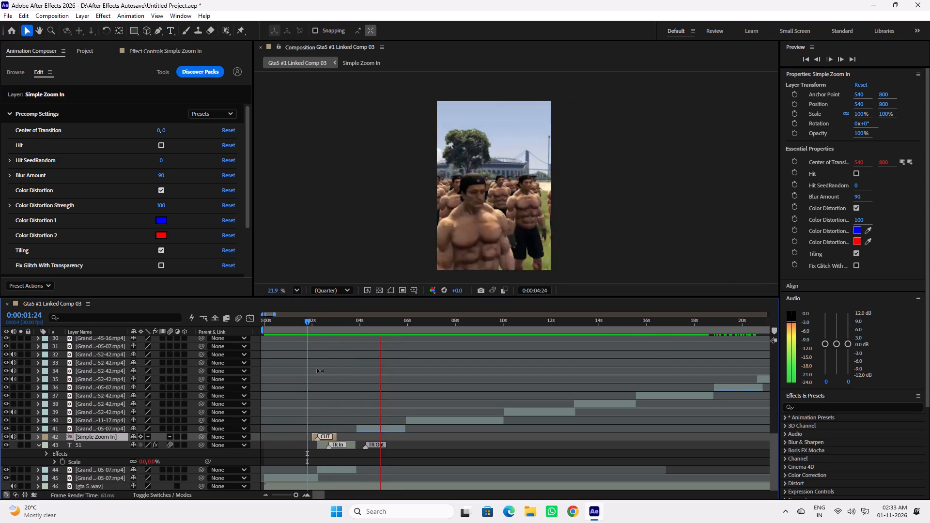
key(space)
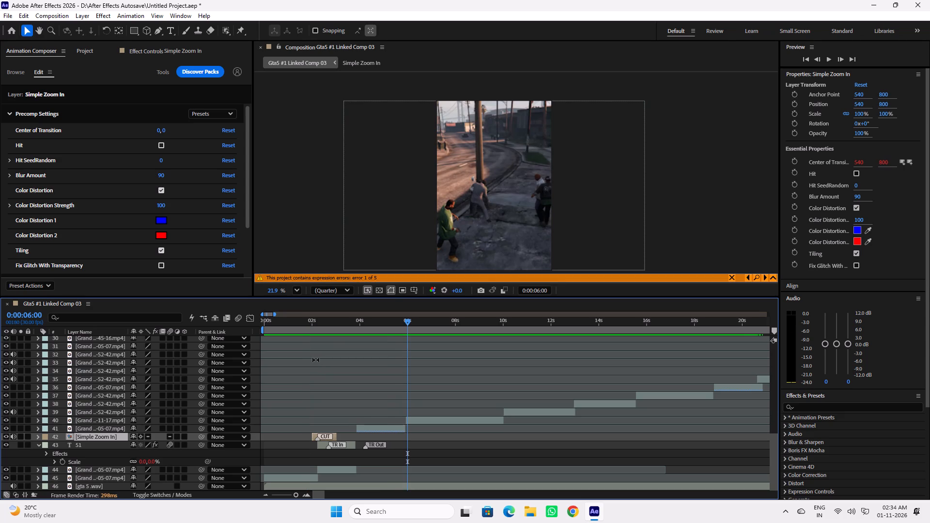
Add the Shake & Distort camera transition from the Animation Composer presets at the 0:00:06:00 cut.
click(7, 115)
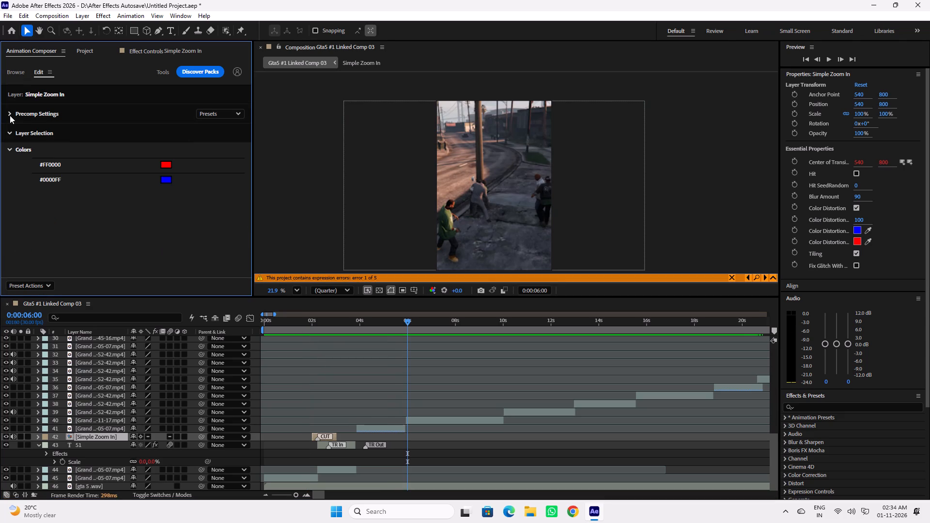
scroll(105, 209, up, 2)
click(16, 69)
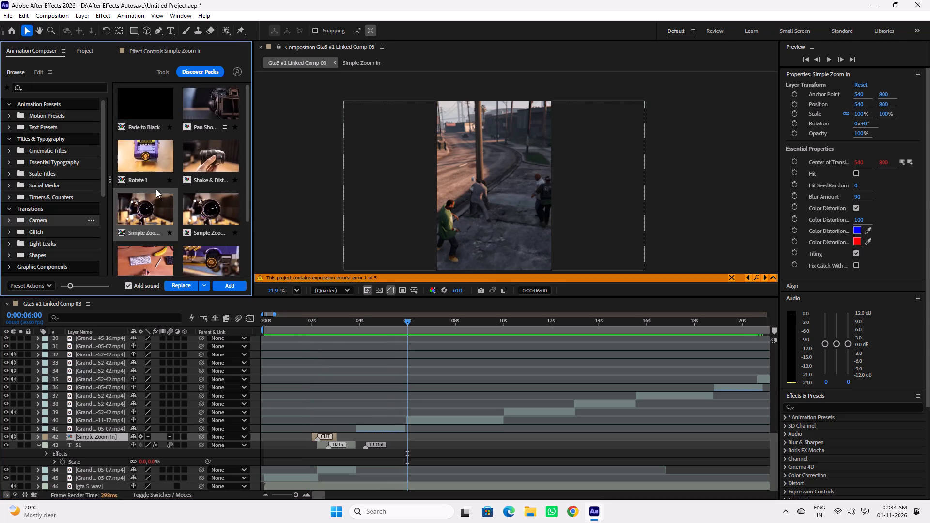
click(201, 212)
click(211, 165)
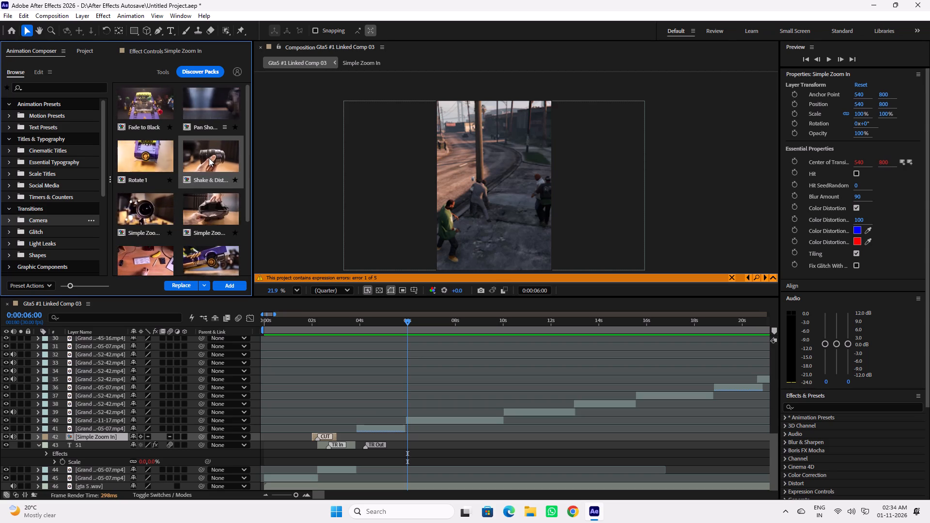
double_click(208, 161)
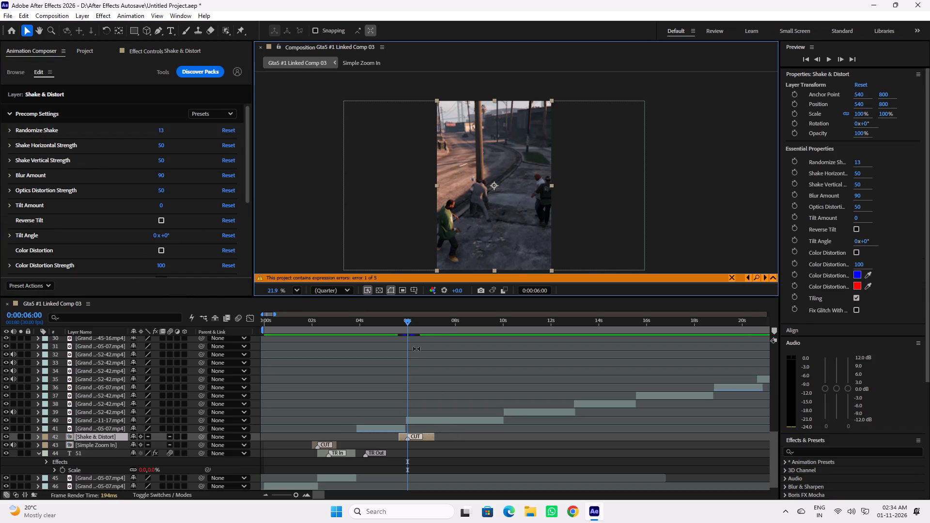
Move the Shake & Distort layer above both clips it joins and align its CUT marker with the clip boundary at 0:00:05:27.
click(409, 324)
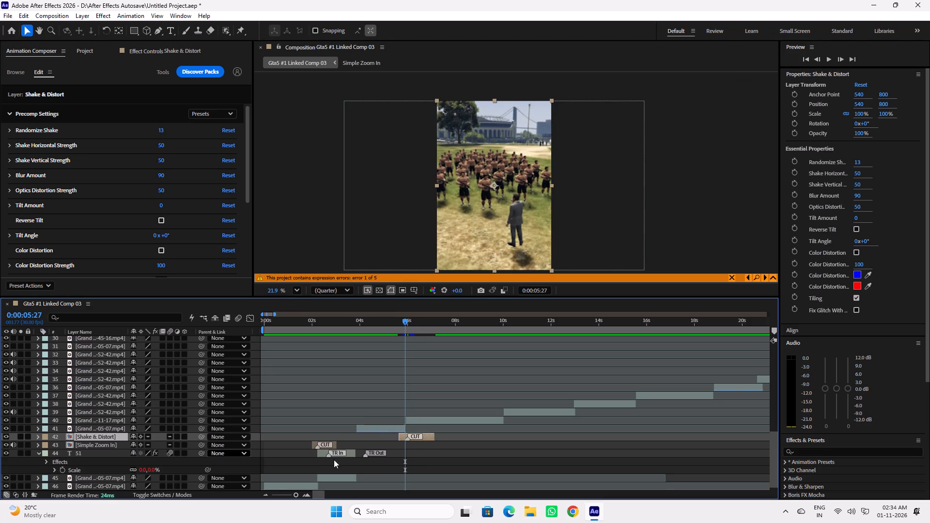
drag(96, 435, 99, 421)
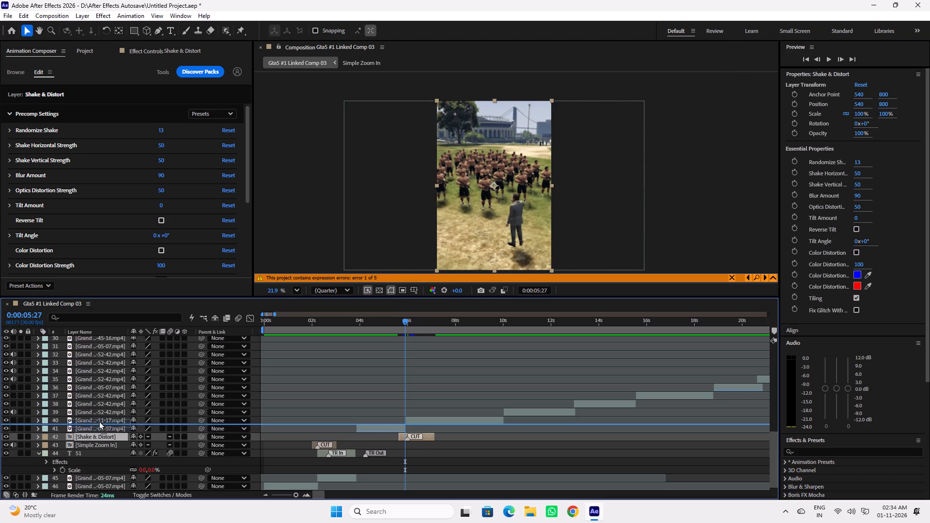
drag(99, 421, 100, 415)
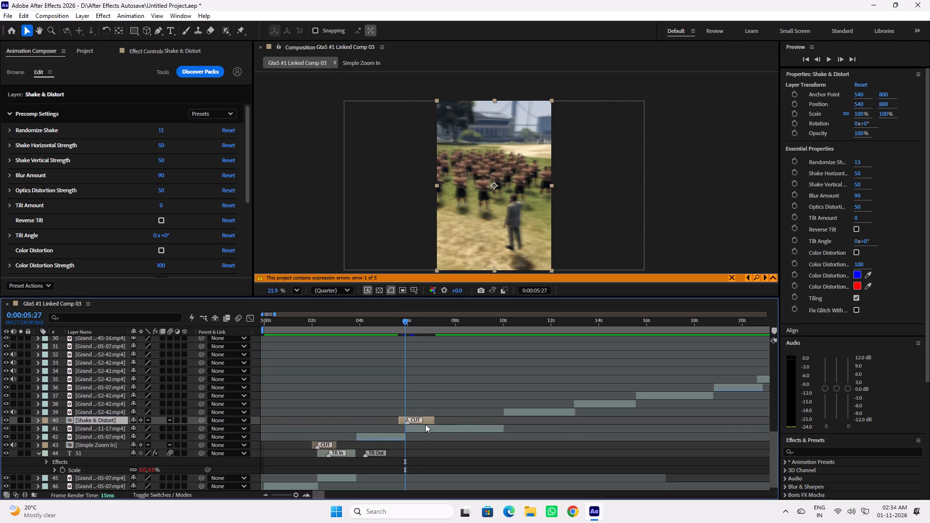
click(428, 420)
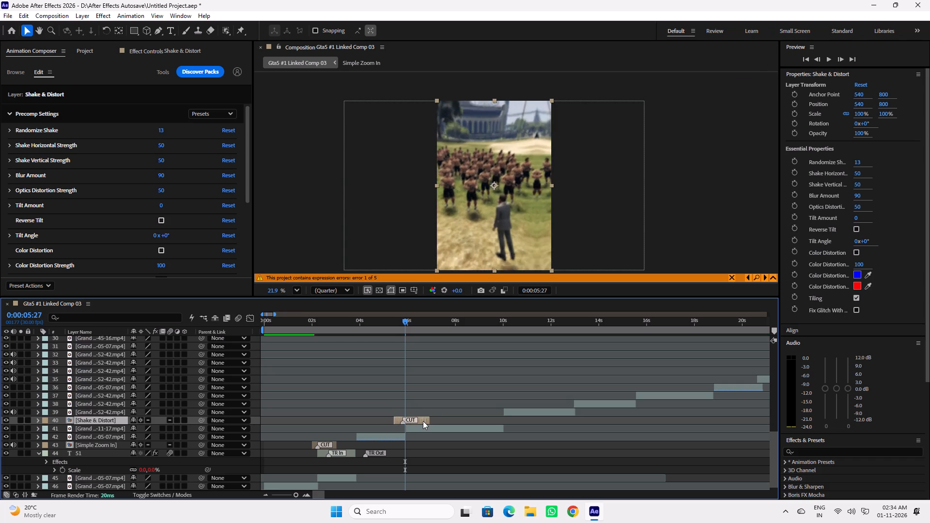
Play back the Shake & Distort transition from 0:00:05:16 and 0:00:05:04, and replay the opening transition from 0:00:01:08.
click(399, 322)
key(space)
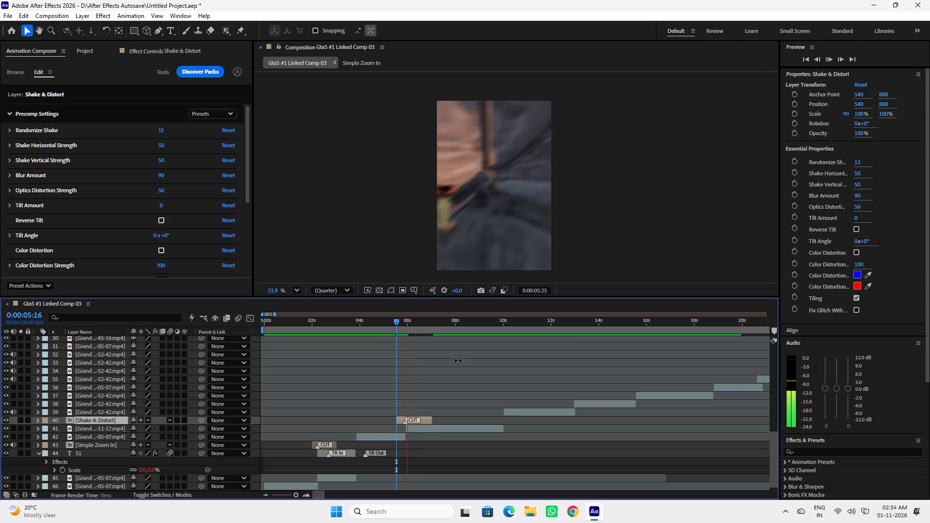
key(space)
click(387, 324)
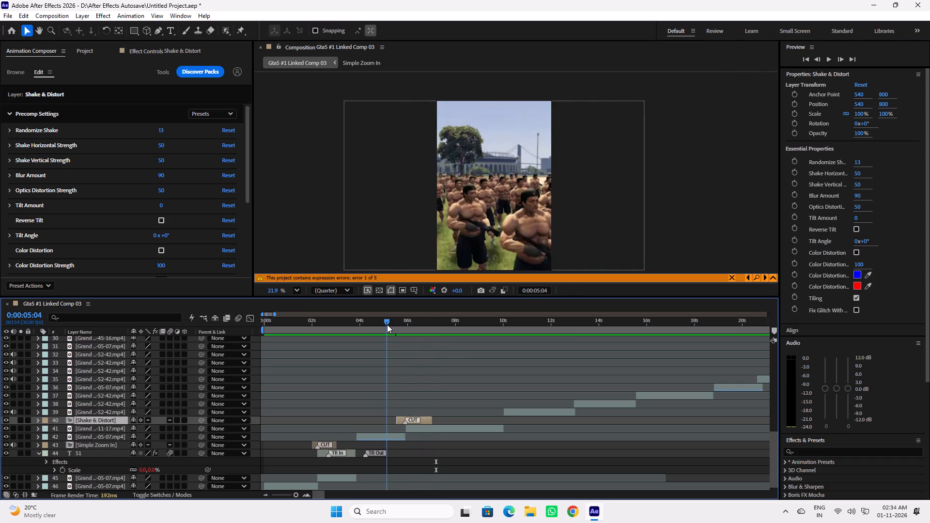
key(space)
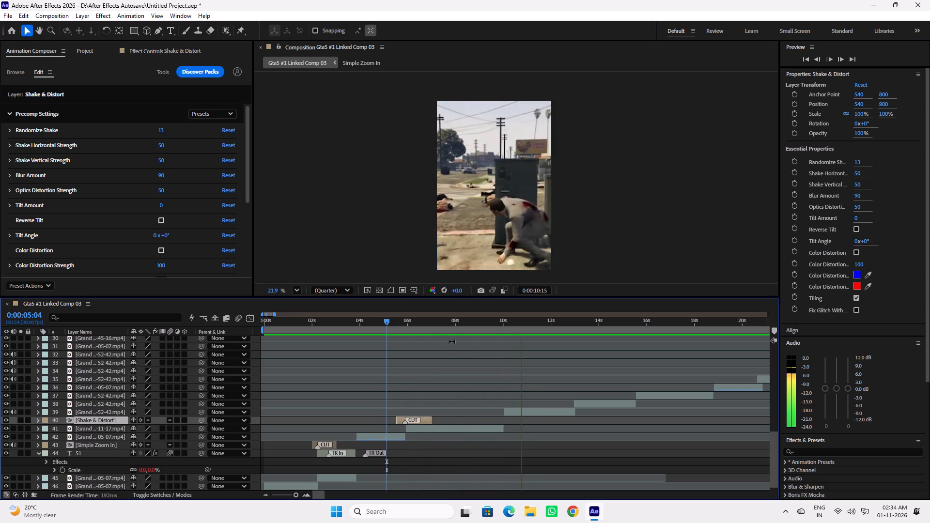
key(space)
drag(303, 322, 294, 323)
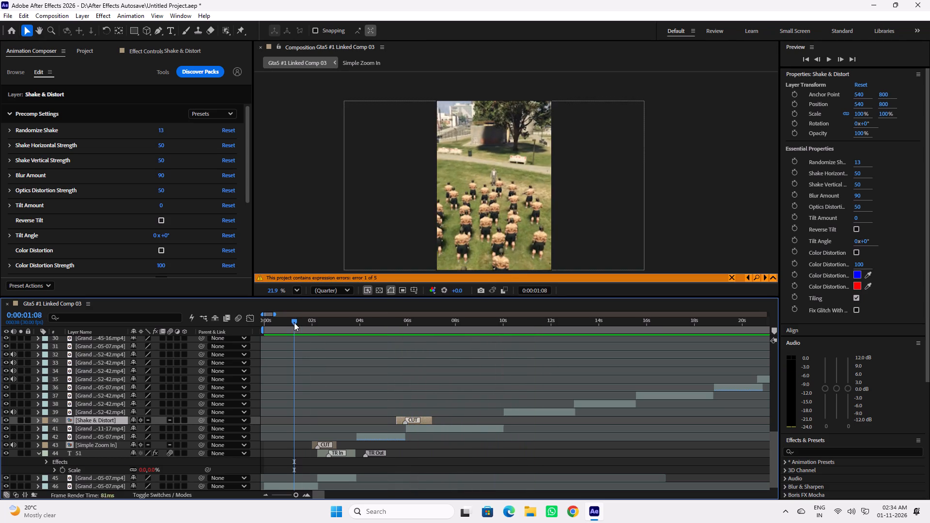
key(space)
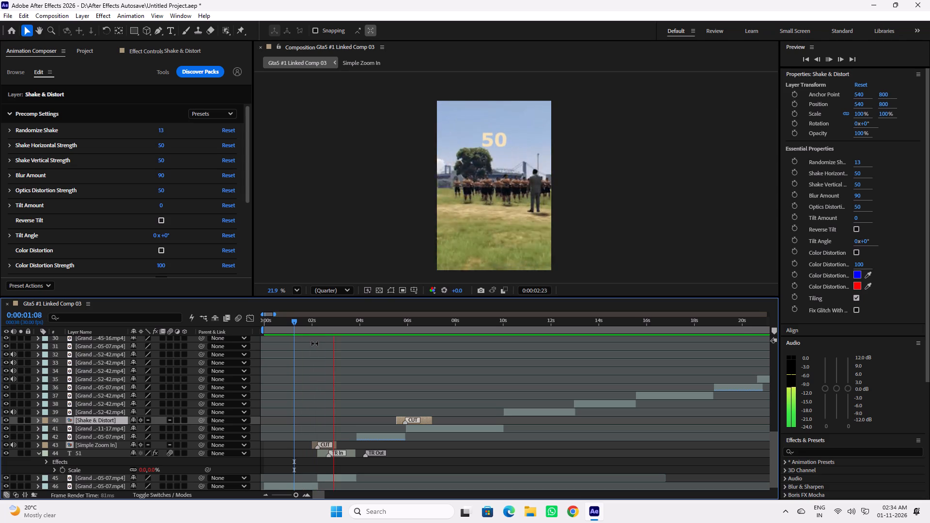
key(space)
Move the playhead to 0:00:00:15 and save the project.
drag(295, 325, 276, 323)
key(ctrl+s)
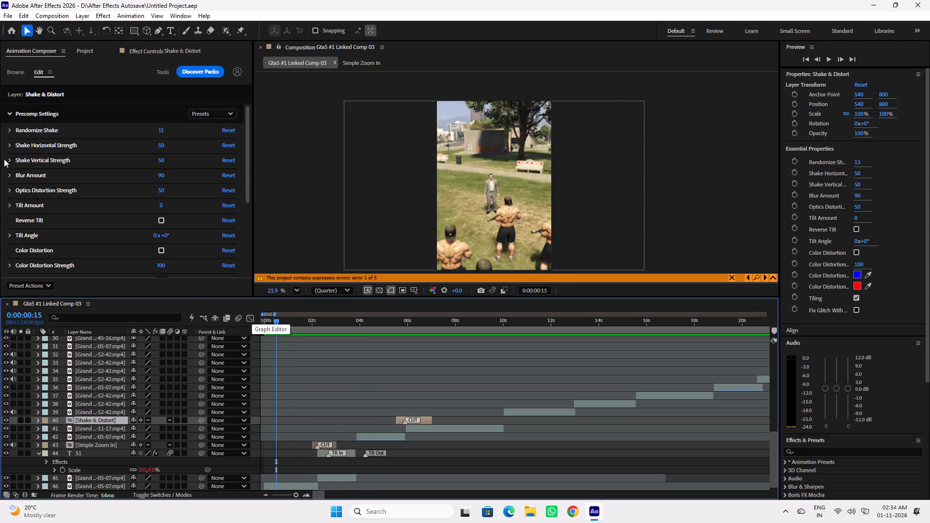
Look through the Camera transition presets, checking the pan, rotate, shake, zoom and distortion variants.
click(12, 78)
click(9, 71)
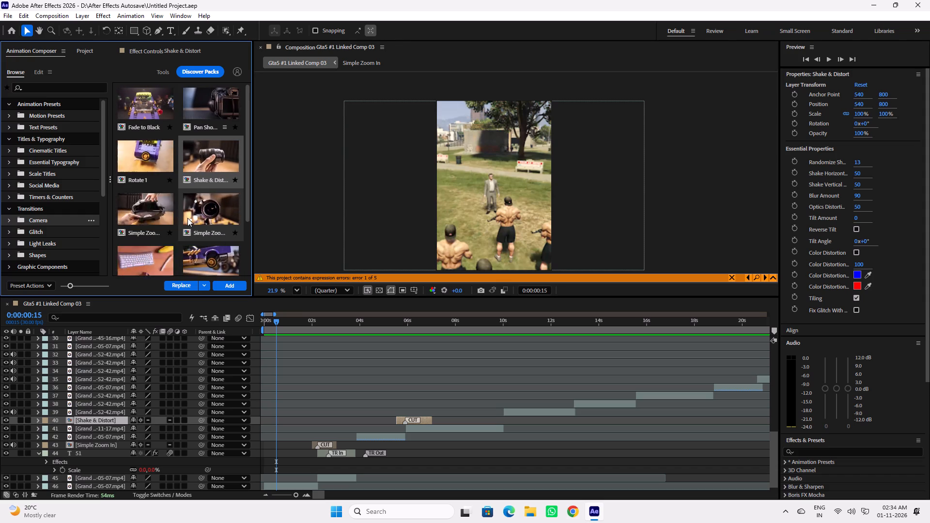
scroll(187, 218, down, 2)
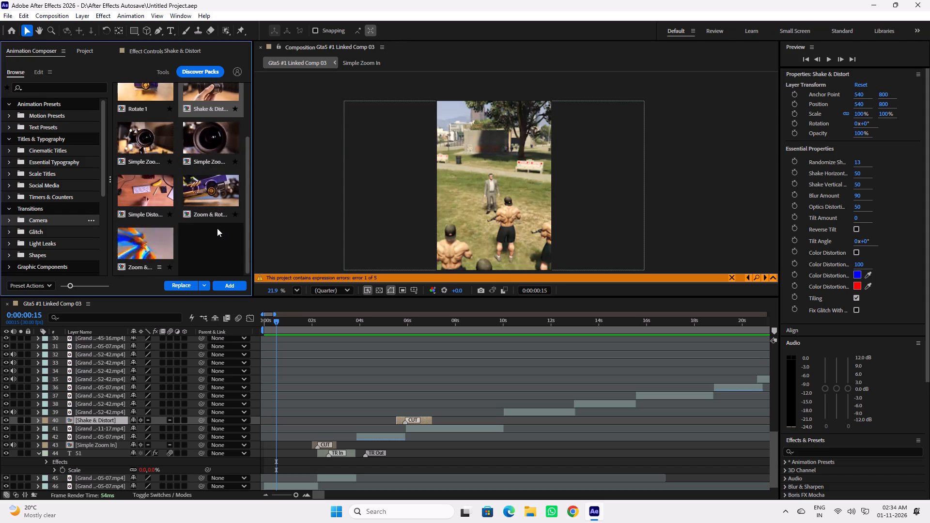
scroll(190, 226, up, 6)
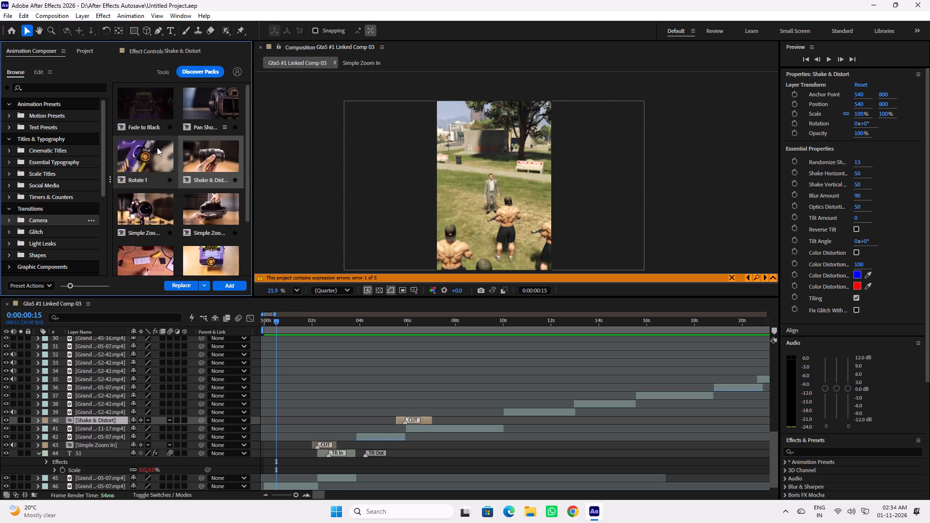
click(200, 115)
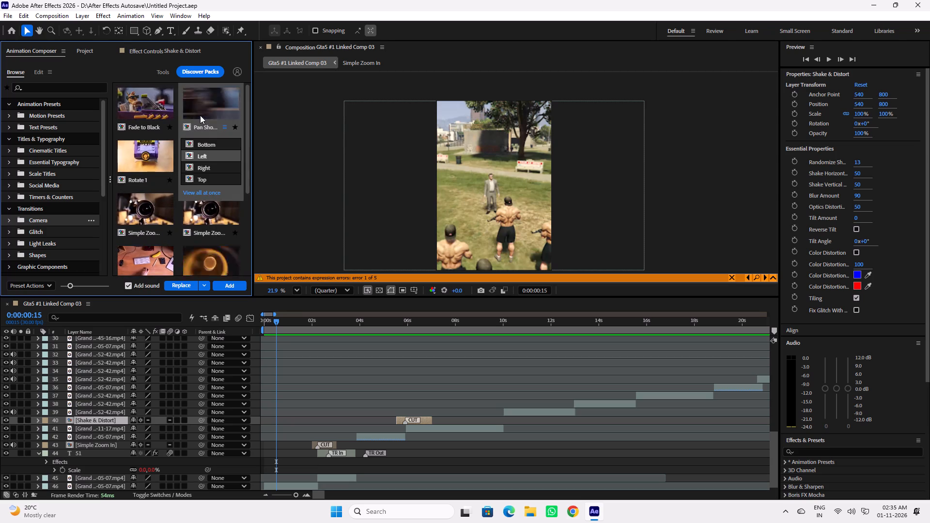
click(198, 144)
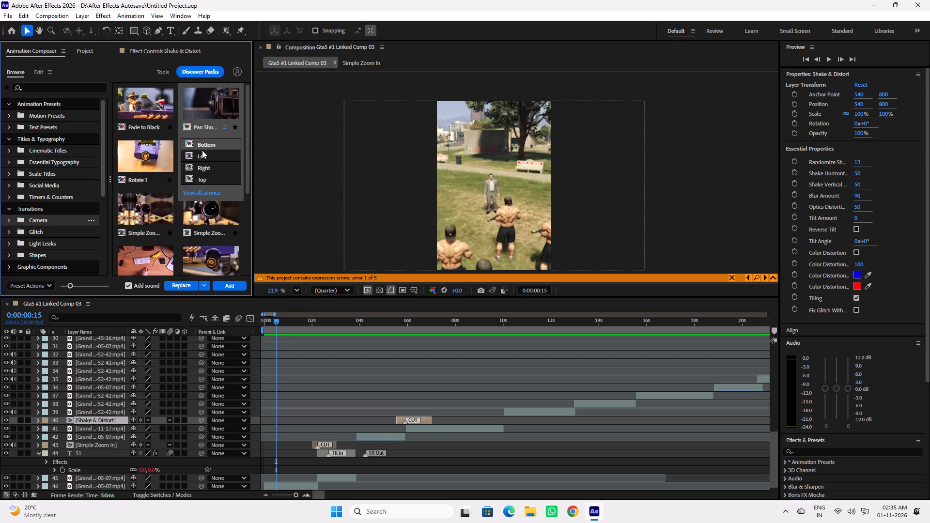
click(158, 186)
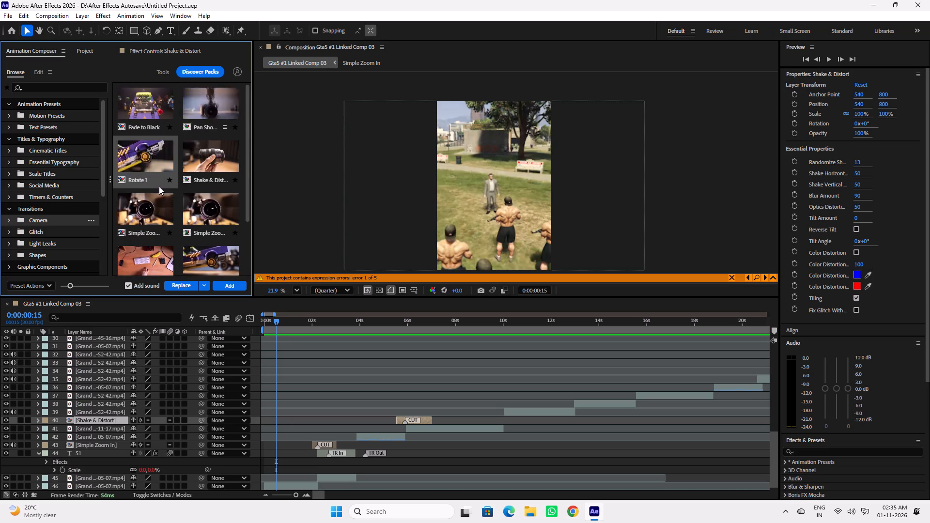
click(145, 156)
click(145, 156)
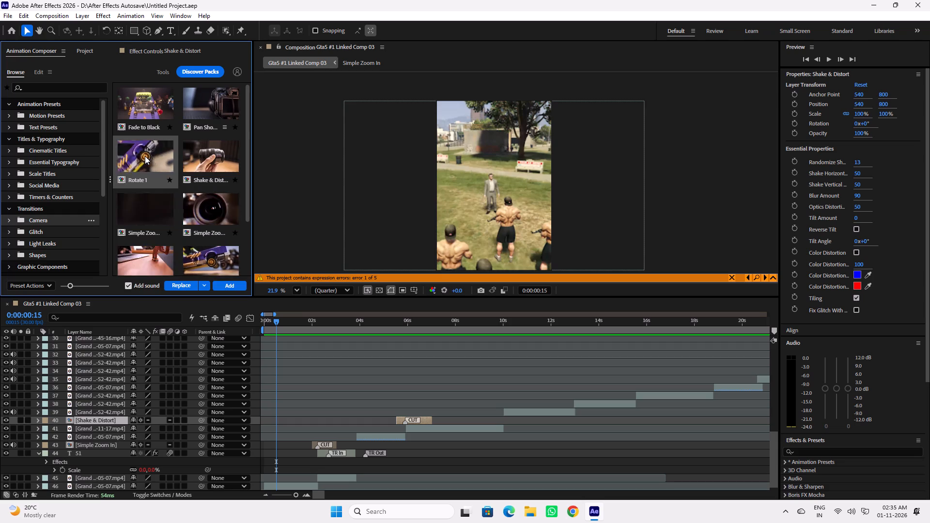
click(217, 166)
click(205, 214)
click(147, 209)
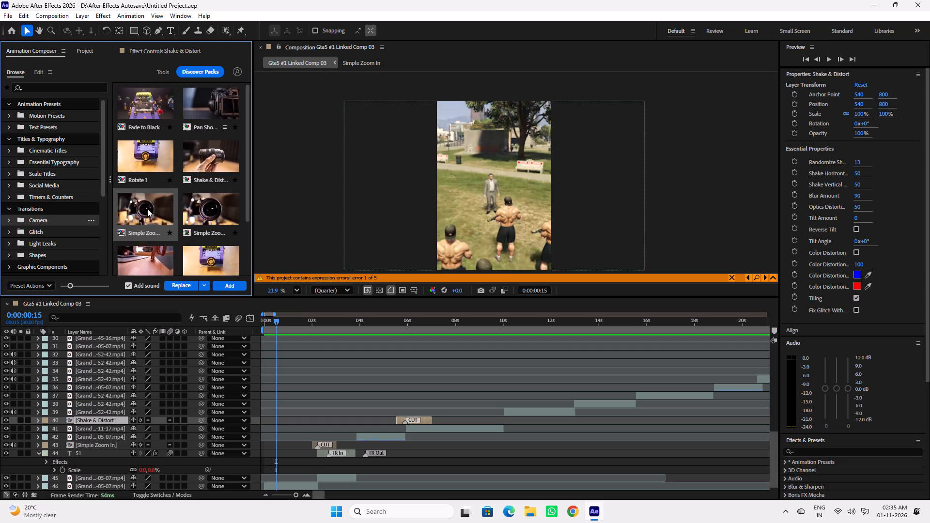
scroll(151, 227, down, 1)
click(145, 209)
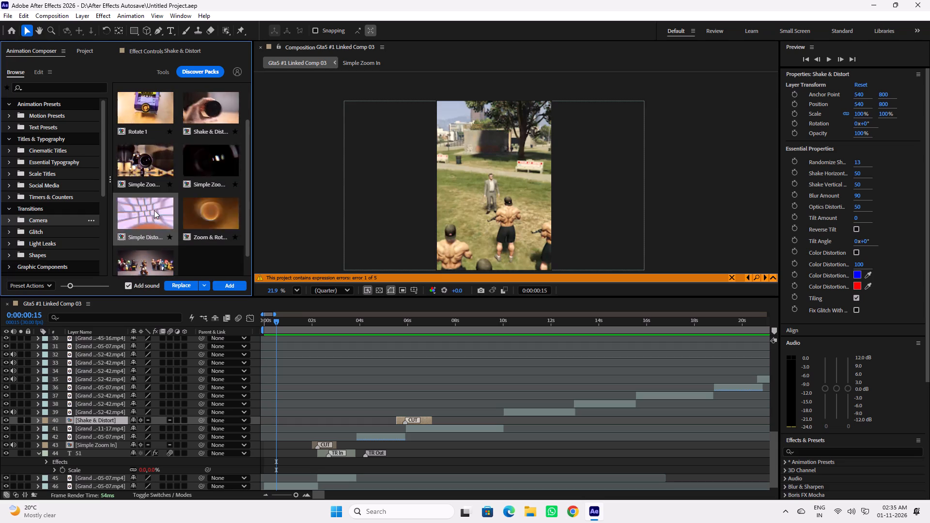
click(206, 214)
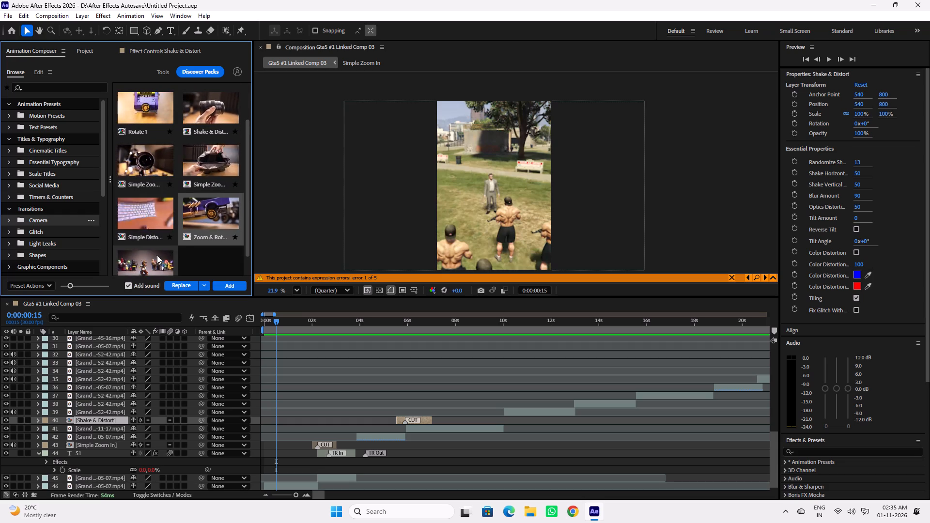
click(150, 255)
scroll(177, 256, down, 2)
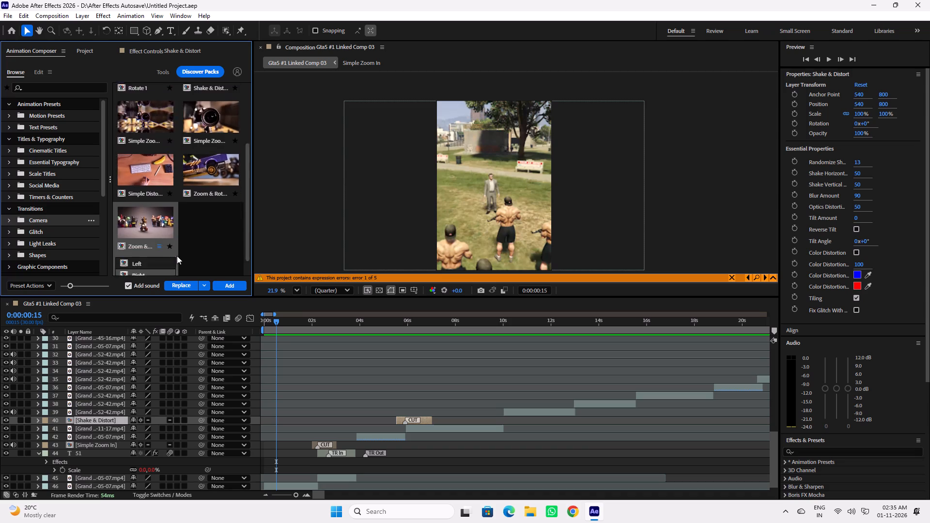
Look through the Glitch, Light Leaks and Shapes transition presets, checking the Long and Short glitch variants and each light leak.
click(50, 232)
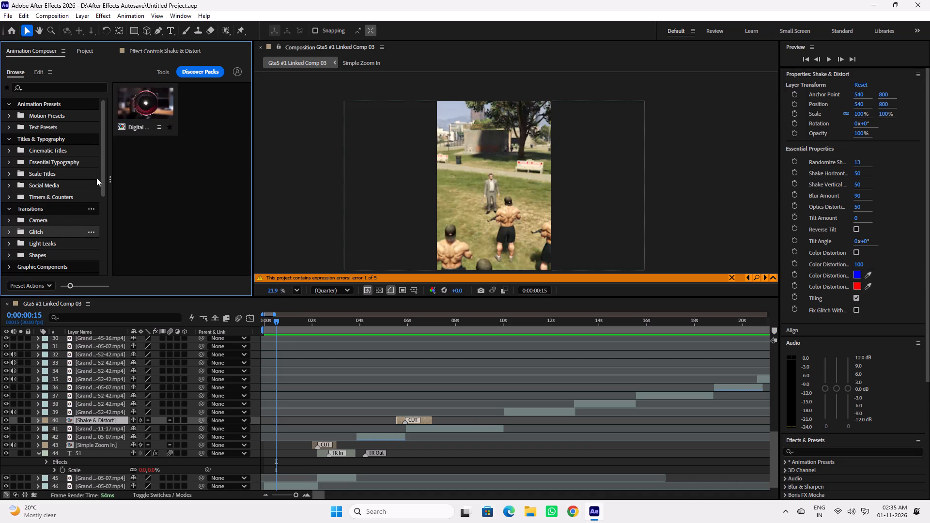
click(143, 98)
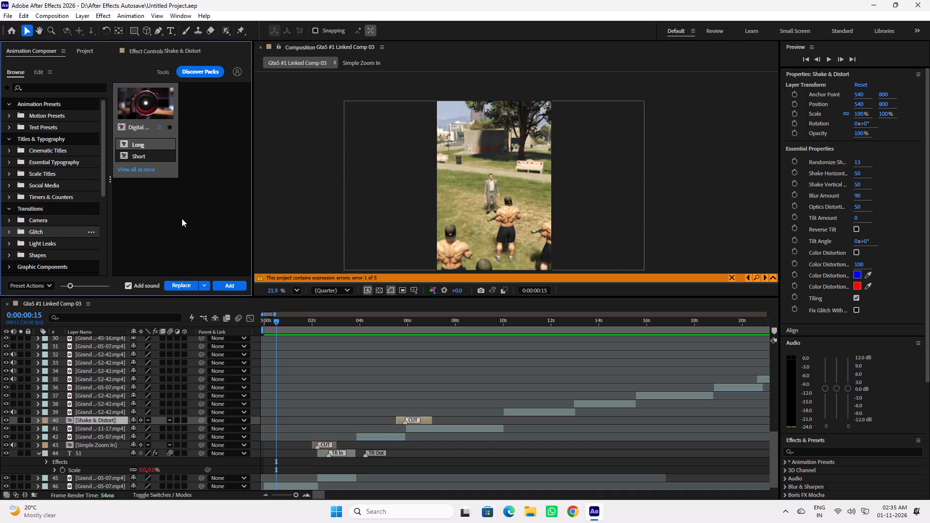
click(150, 156)
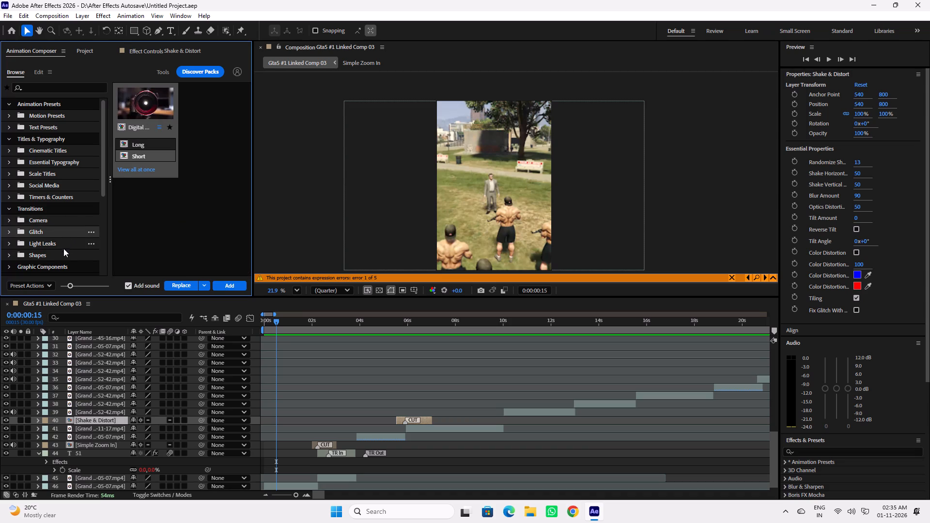
click(52, 244)
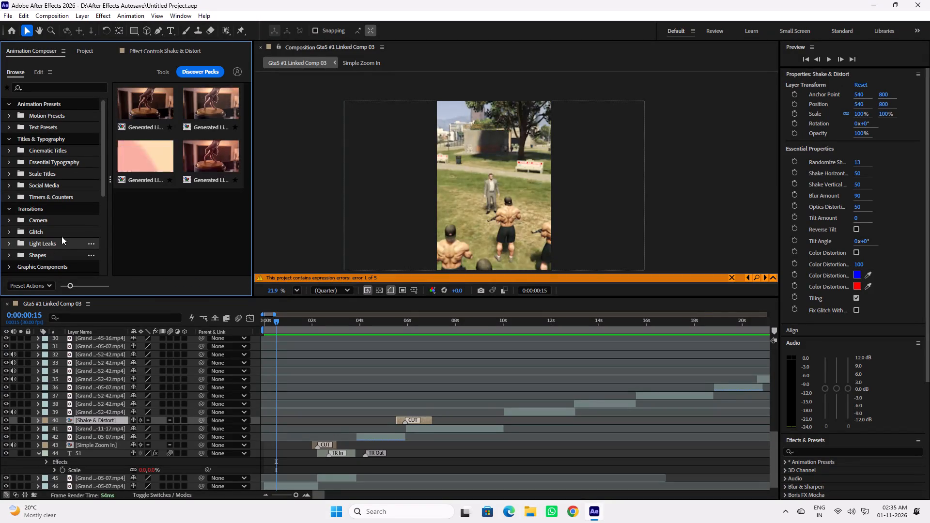
click(142, 146)
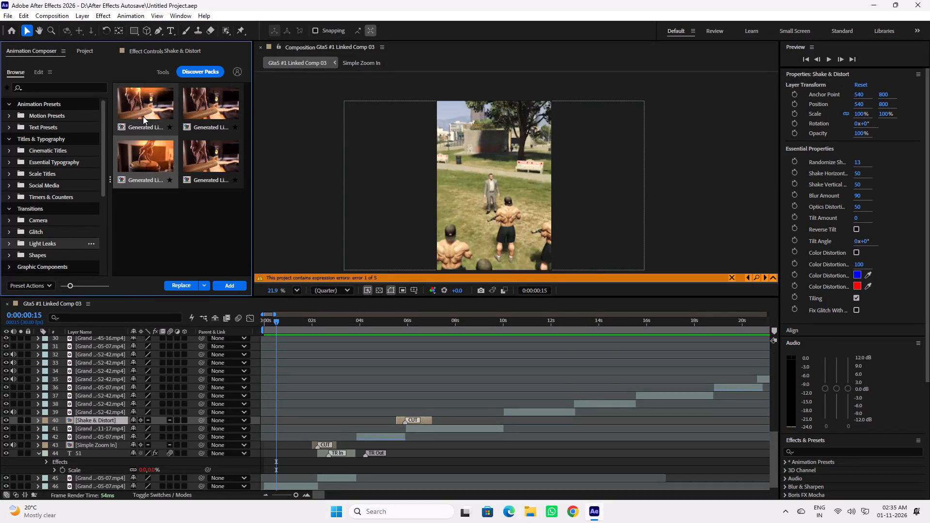
click(143, 116)
click(220, 110)
click(210, 148)
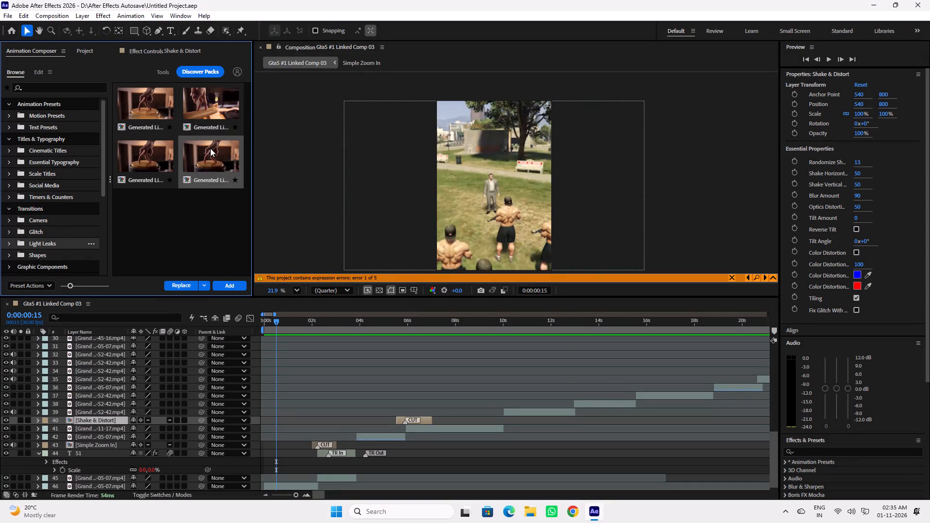
click(206, 288)
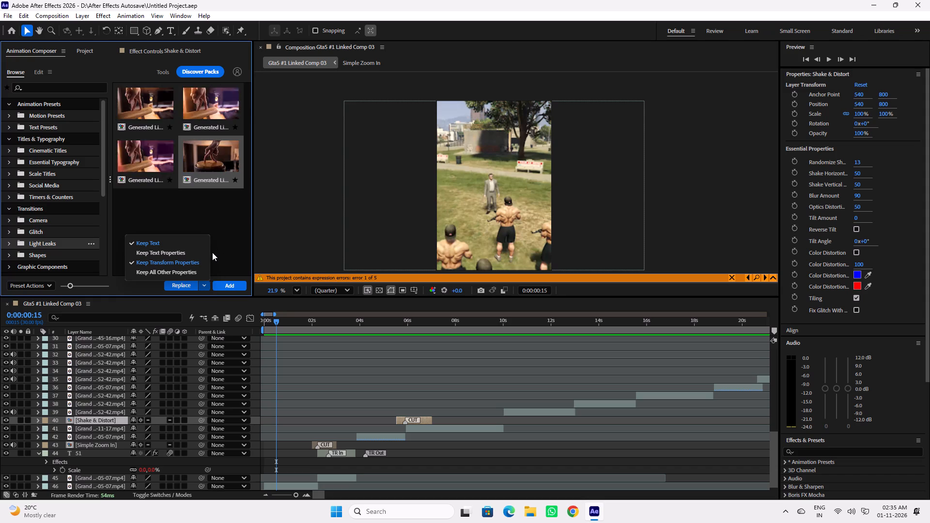
click(217, 251)
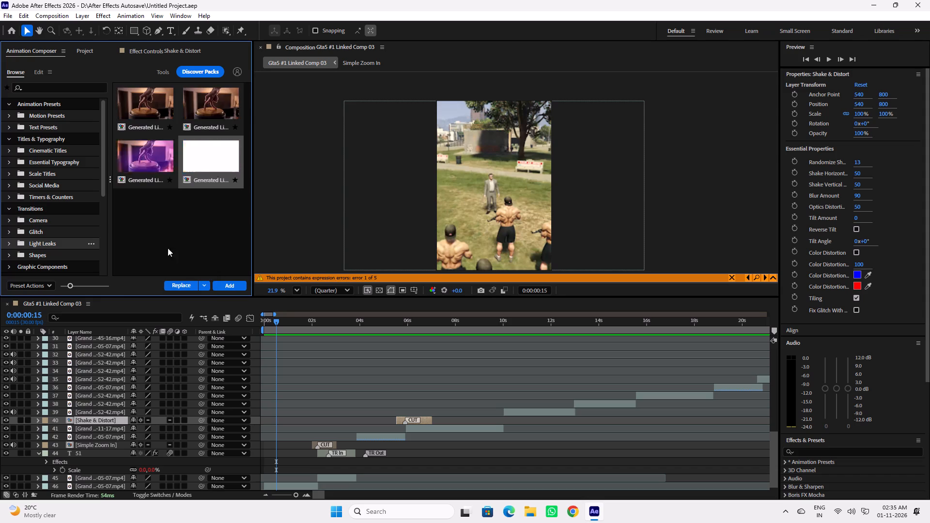
click(50, 255)
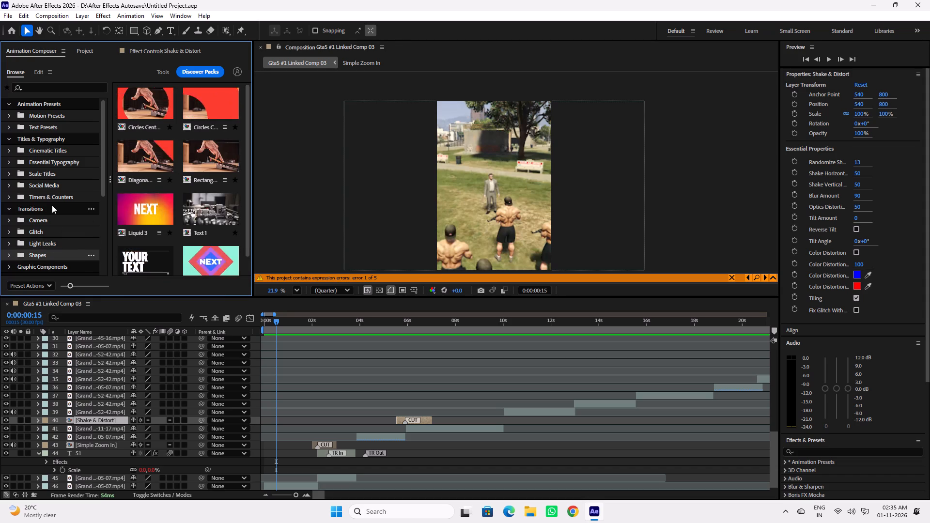
Look through the Essential Typography, Cinematic Titles, Text Presets and Motion Presets categories.
scroll(52, 205, up, 5)
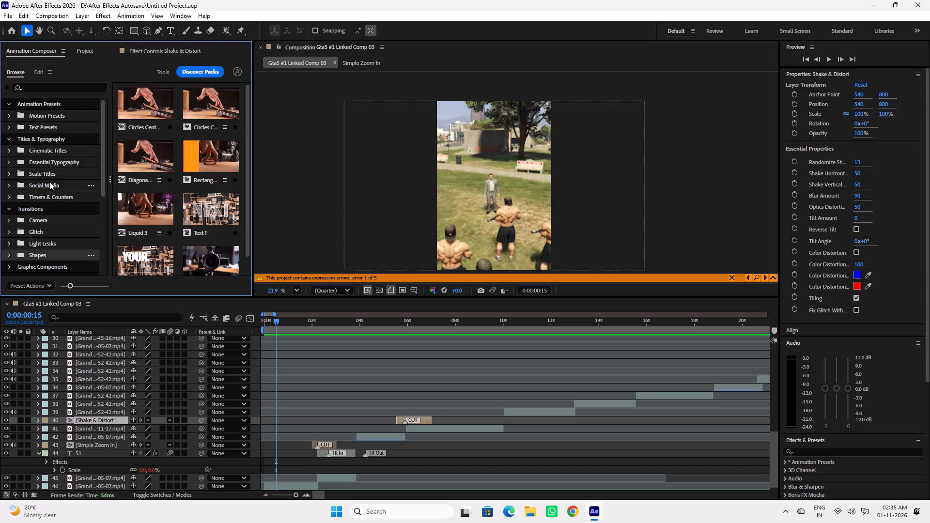
click(49, 156)
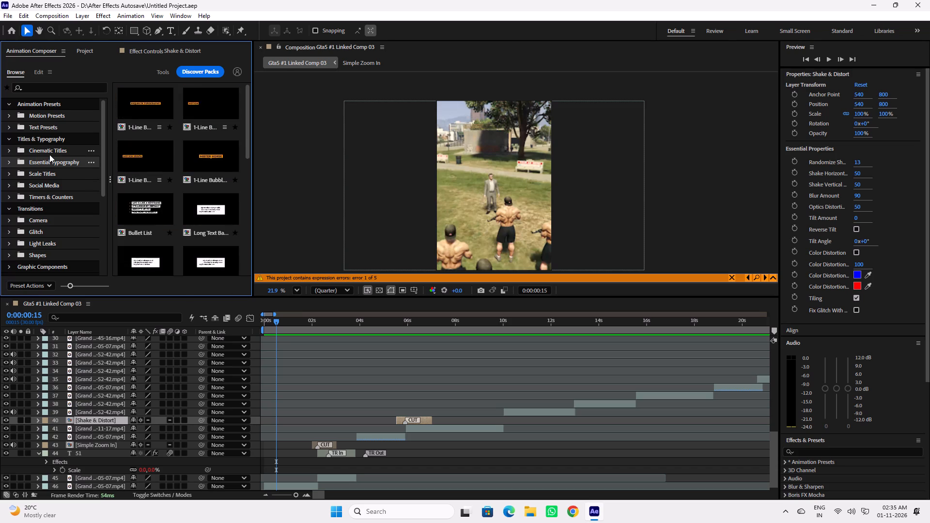
click(49, 154)
scroll(50, 161, up, 2)
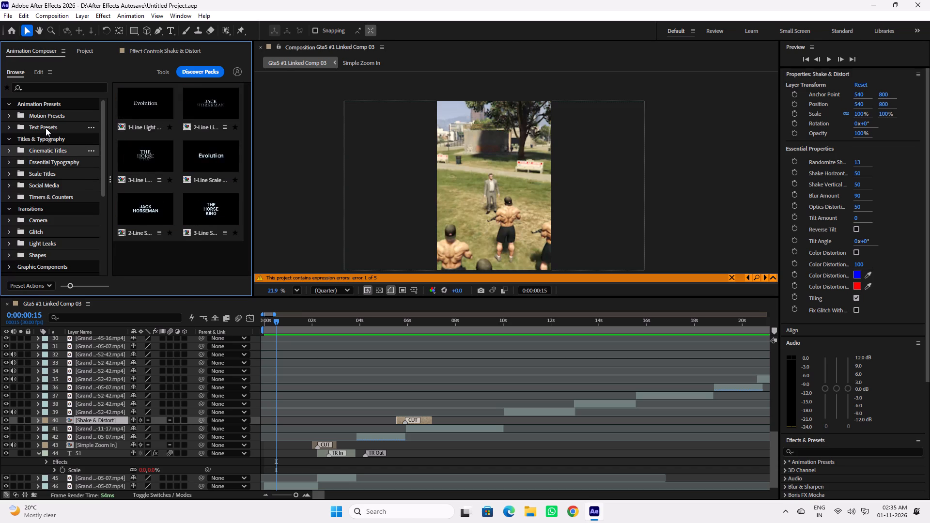
click(46, 128)
click(48, 115)
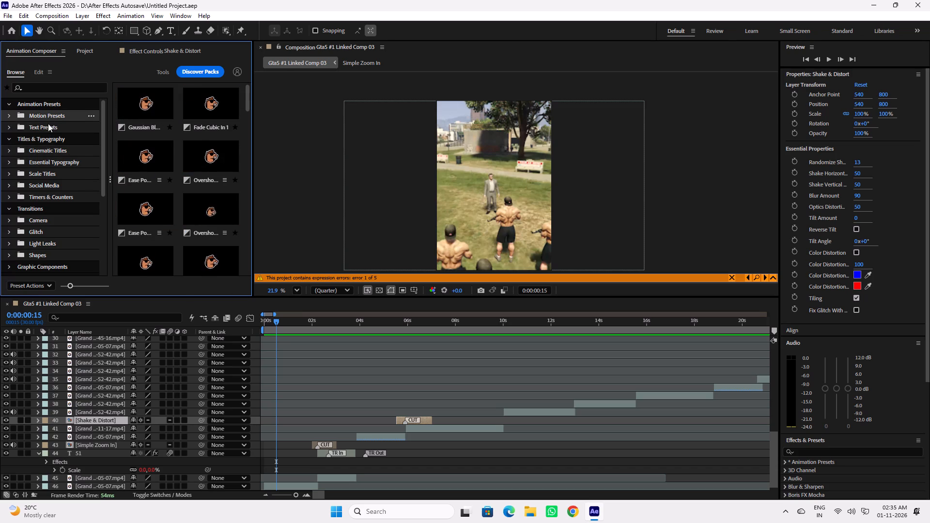
scroll(52, 174, down, 4)
scroll(49, 184, up, 1)
scroll(49, 184, down, 1)
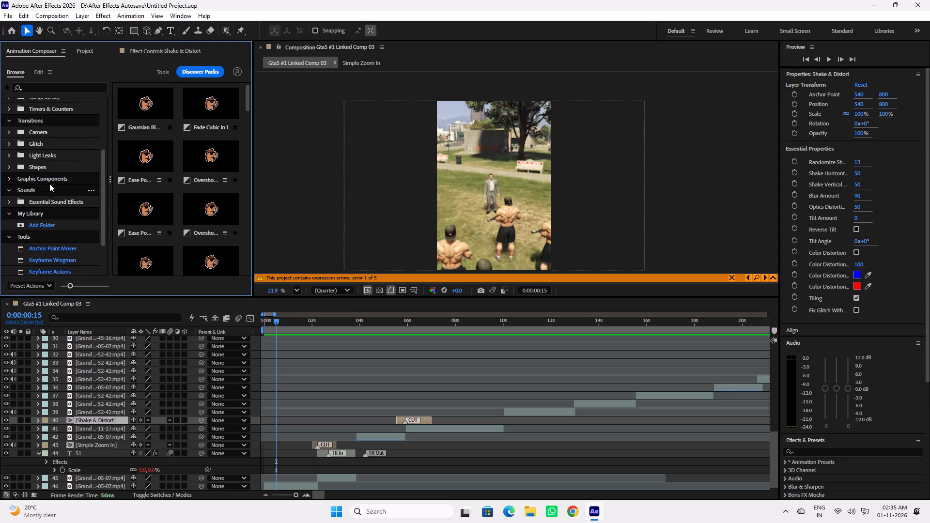
scroll(49, 184, down, 1)
scroll(49, 184, up, 2)
Add the Rotate 1 transition from the Camera presets to the composition.
click(49, 182)
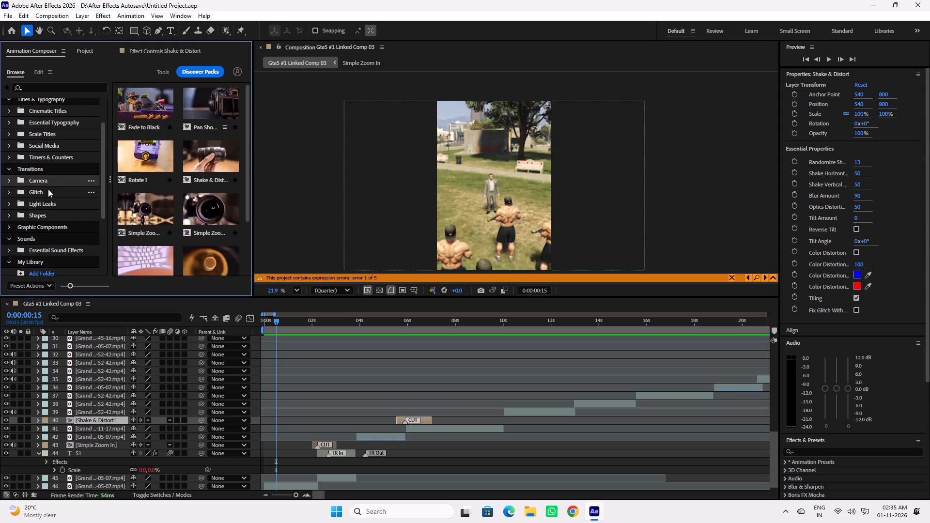
scroll(201, 200, down, 2)
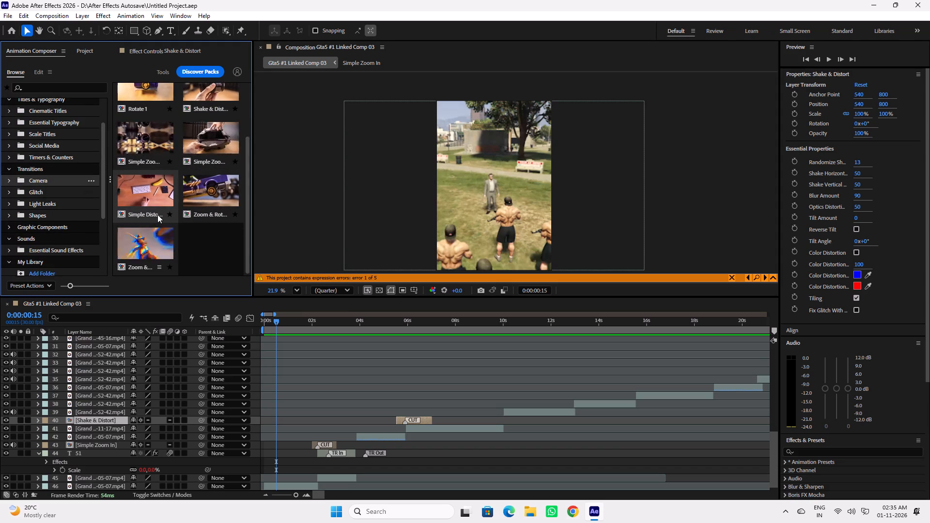
scroll(157, 215, up, 3)
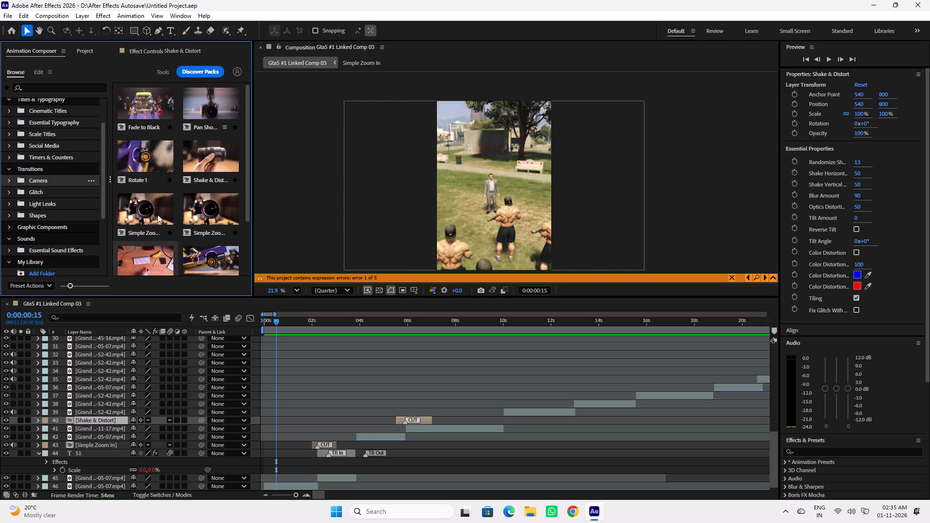
click(140, 155)
double_click(137, 156)
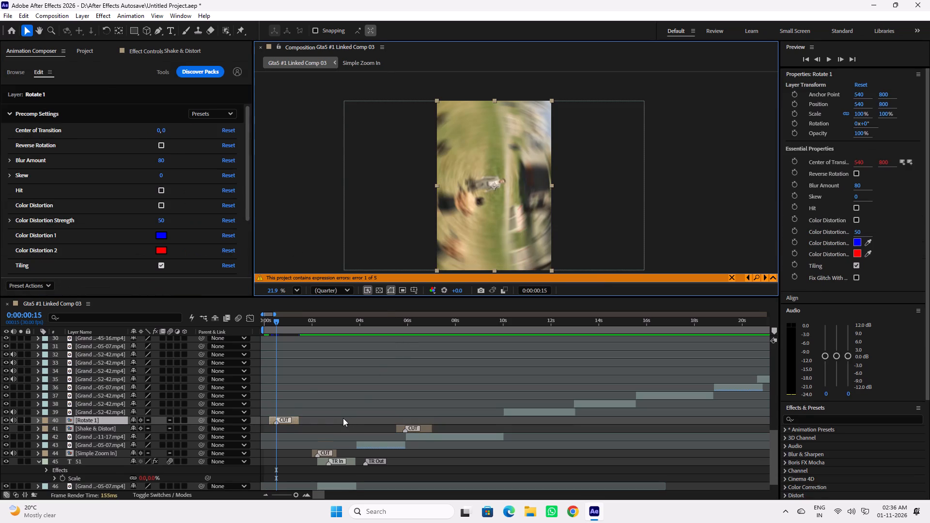
Move the Rotate 1 layer above both clips it joins and align its CUT marker with the clip boundary at 0:00:10:00.
scroll(304, 394, down, 3)
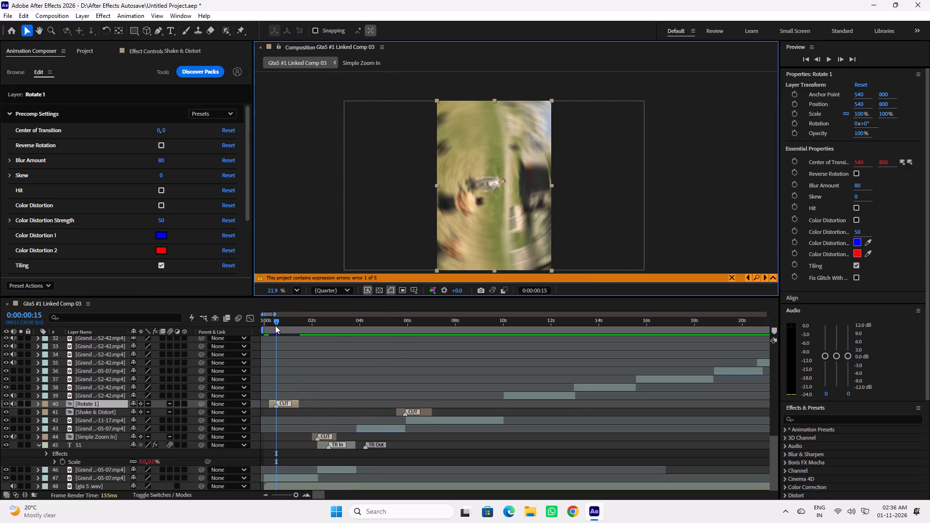
drag(294, 403, 382, 405)
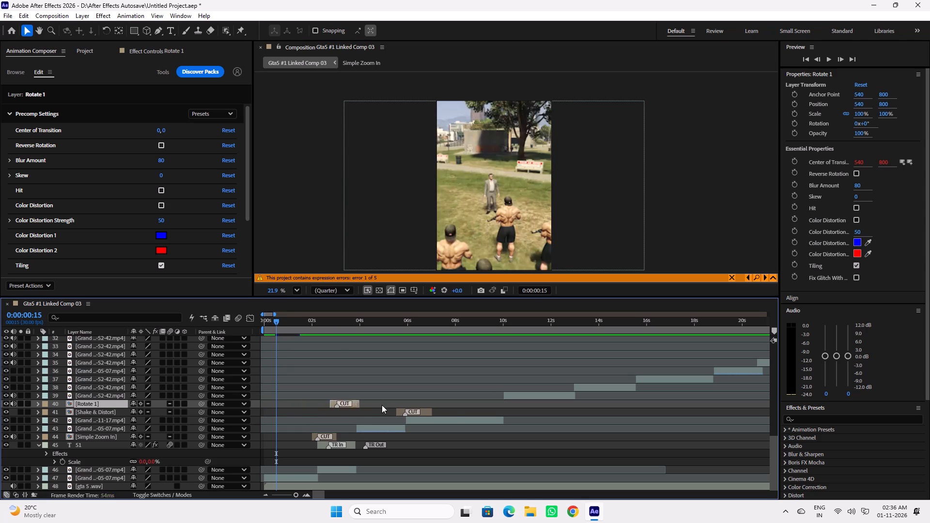
drag(382, 405, 525, 412)
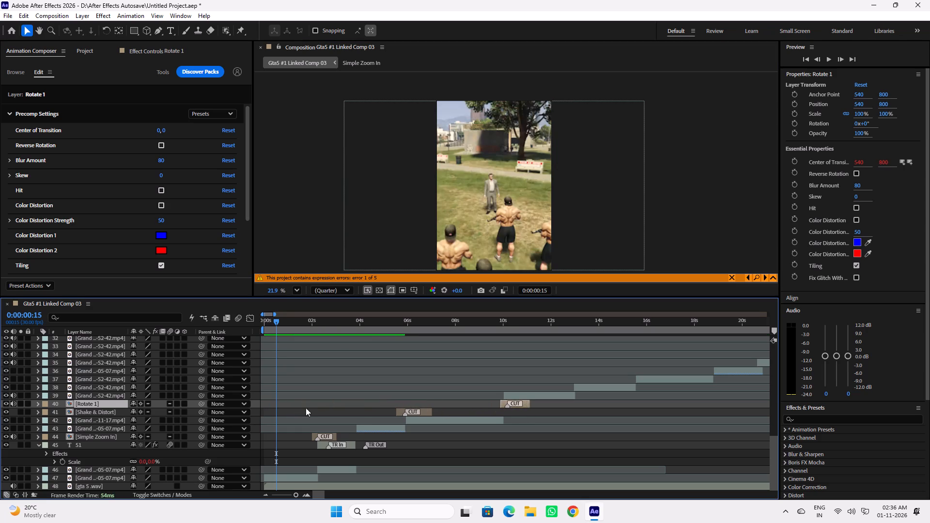
drag(100, 401, 103, 394)
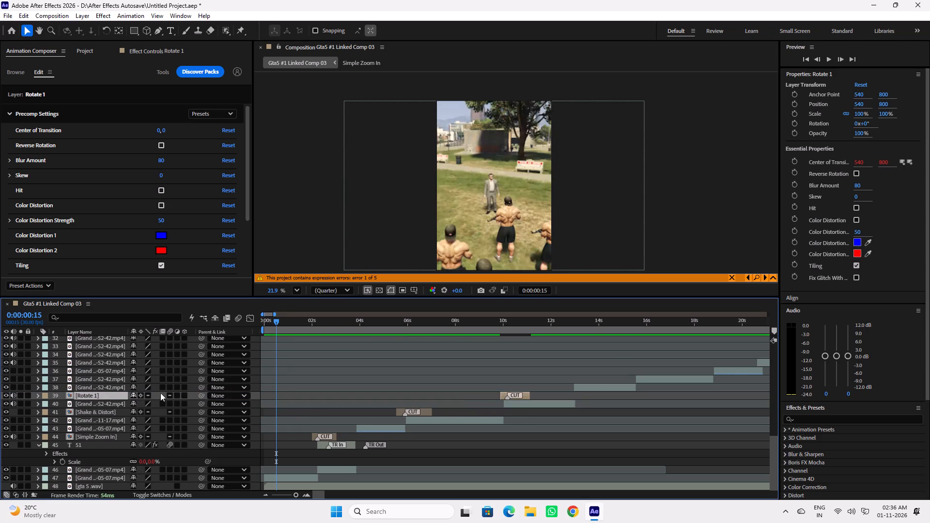
drag(511, 323, 515, 329)
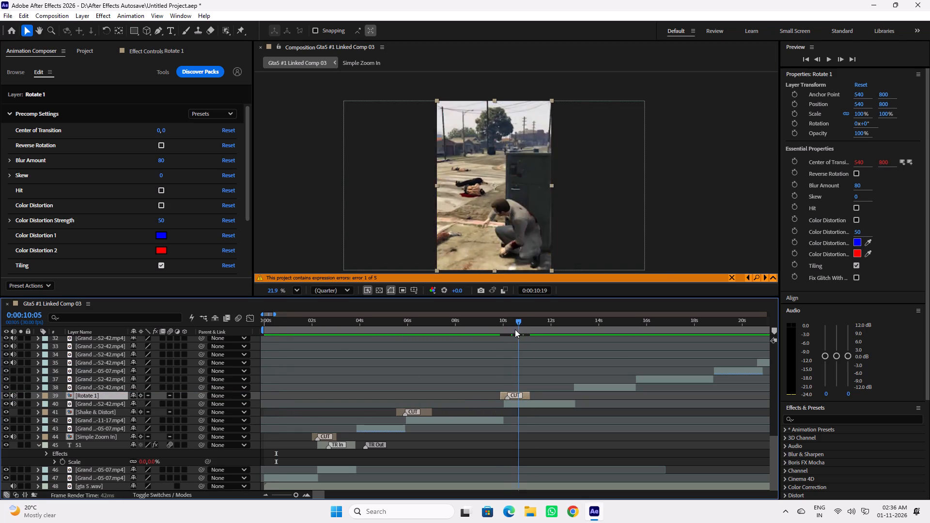
drag(515, 329, 503, 329)
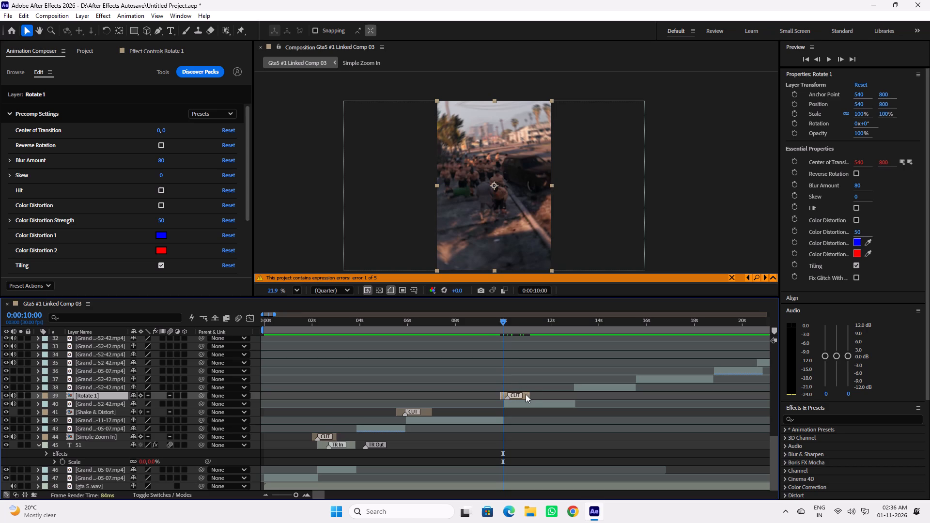
click(525, 394)
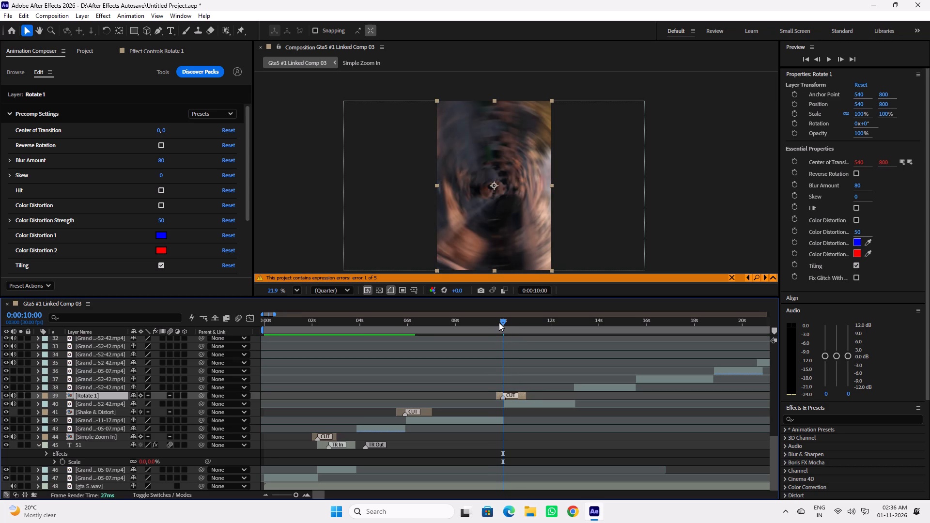
Play back the Rotate 1 transition from 0:00:09:19, and replay the edit from the start through about 20 seconds.
click(498, 321)
key(space)
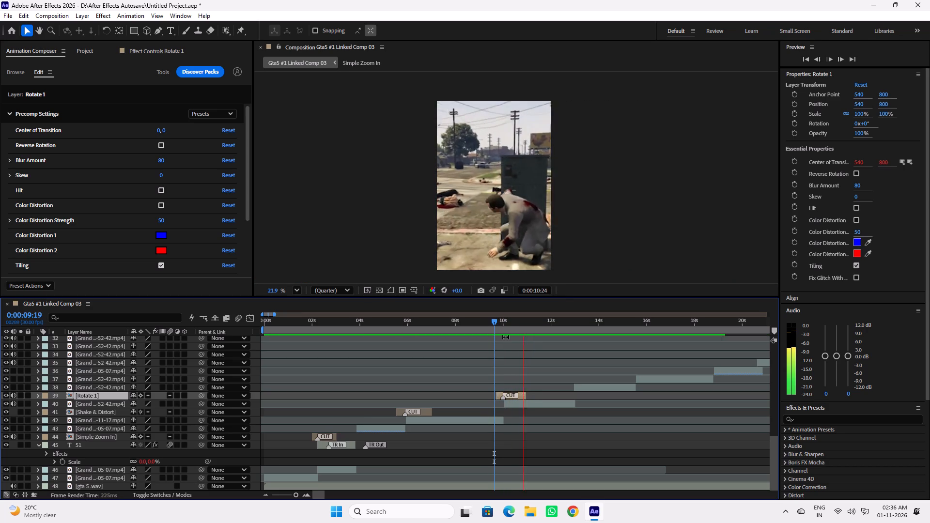
key(space)
drag(477, 323, 255, 324)
key(space)
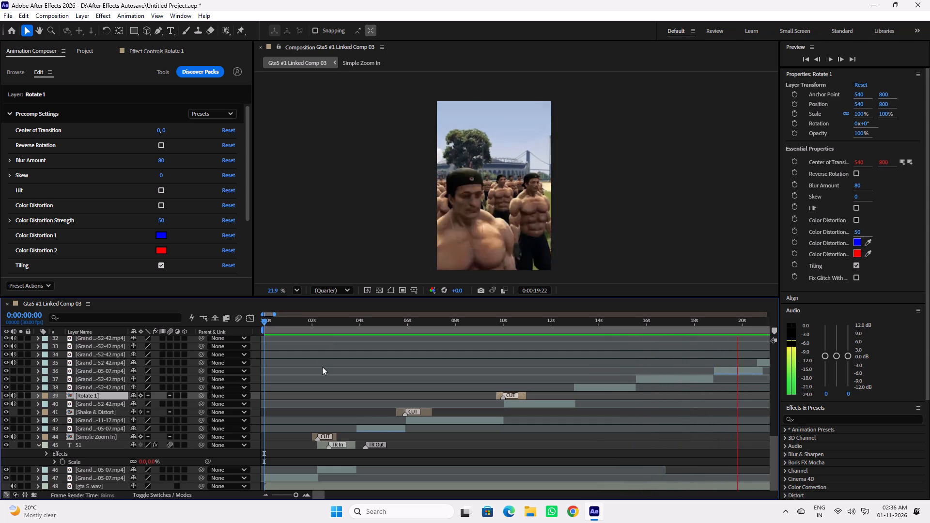
key(space)
Save the project.
key(ctrl+s)
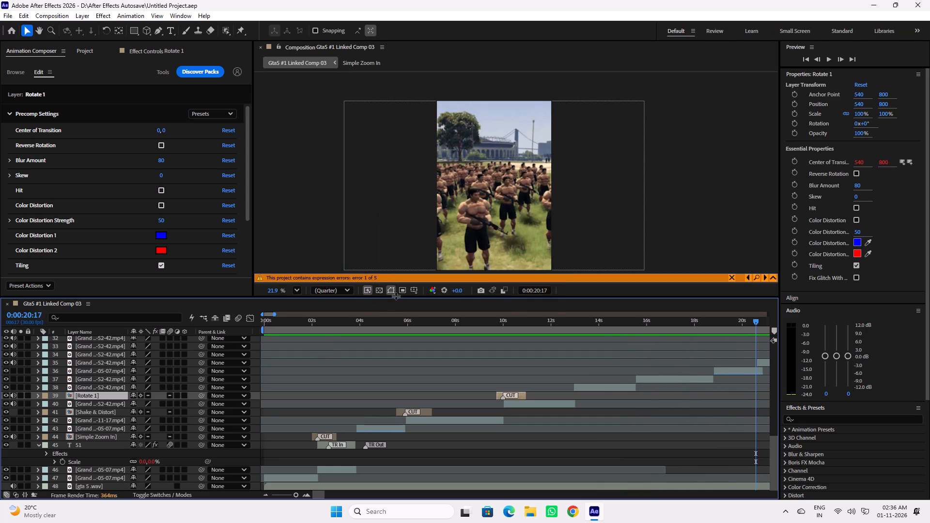
Browse the Animation Composer library categories, open the Keyframe Actions tool to view its options, and close it.
click(17, 77)
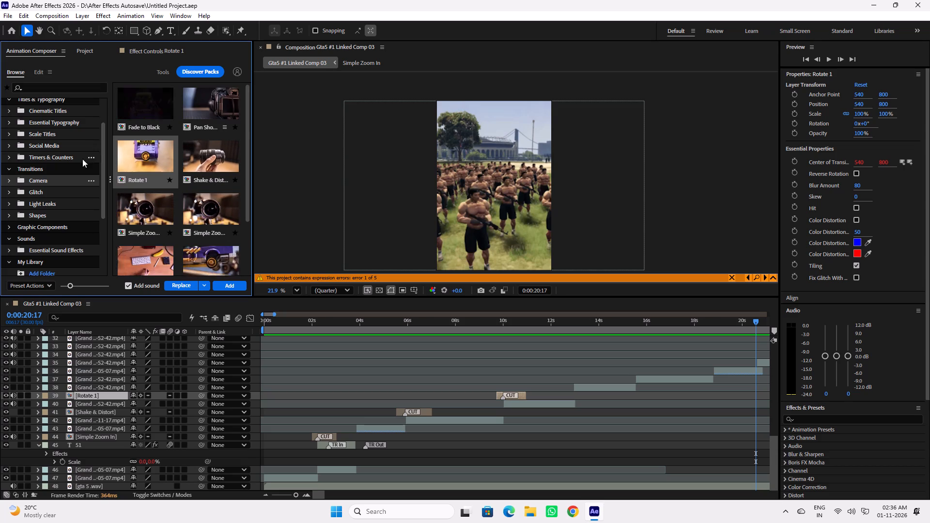
scroll(61, 173, up, 7)
scroll(53, 166, down, 7)
scroll(52, 167, up, 1)
scroll(52, 174, down, 2)
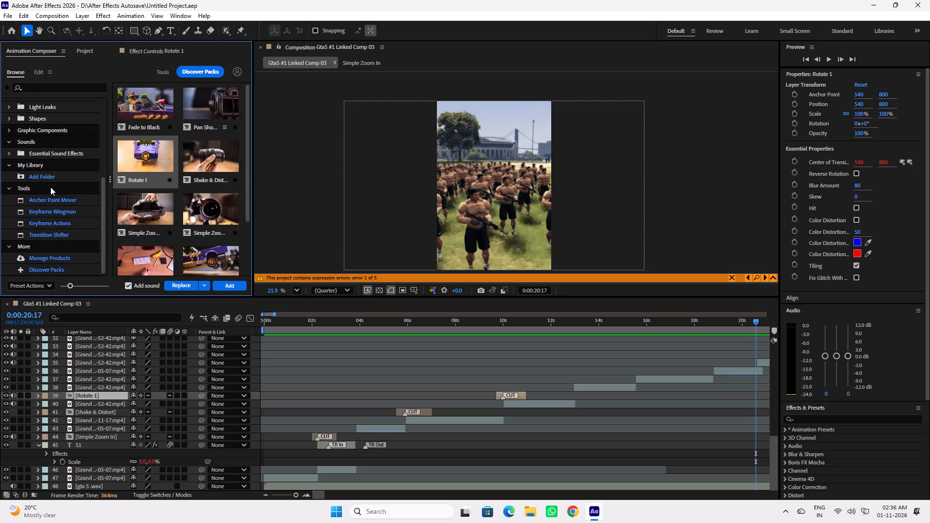
scroll(50, 201, down, 3)
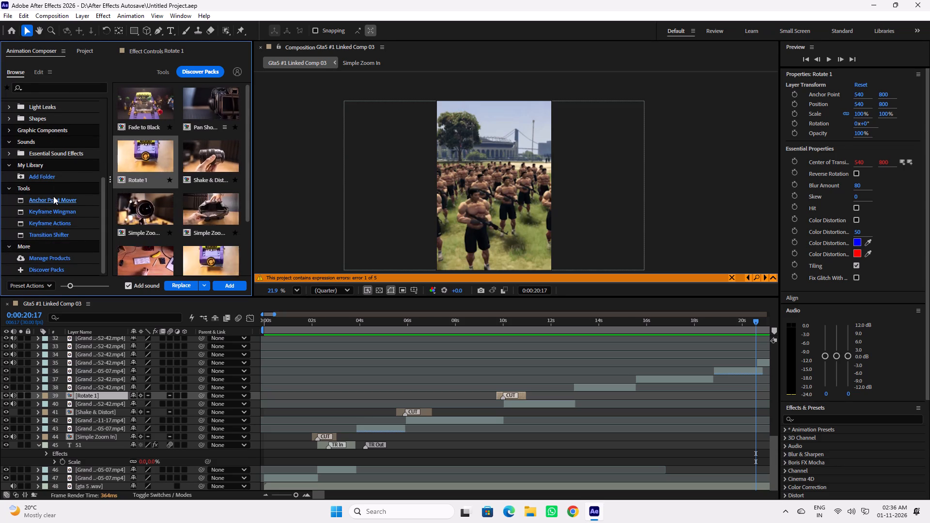
click(51, 221)
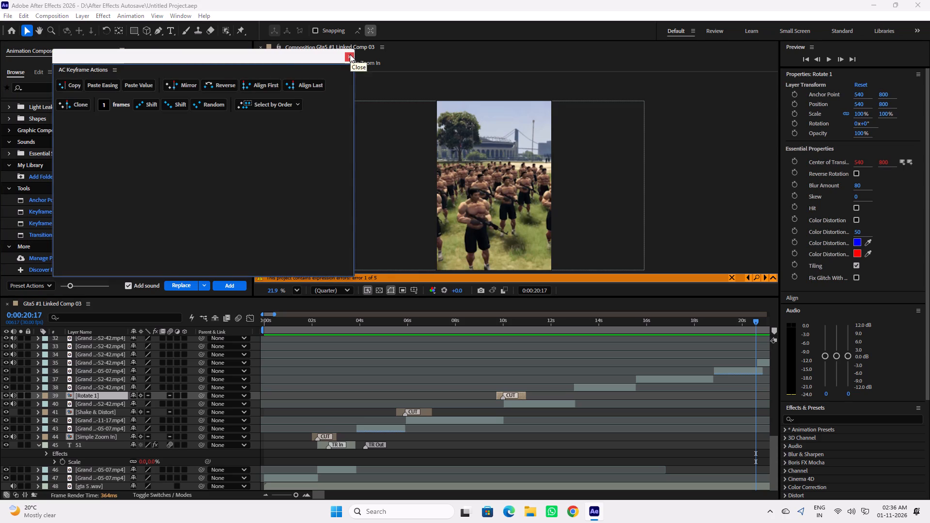
click(350, 54)
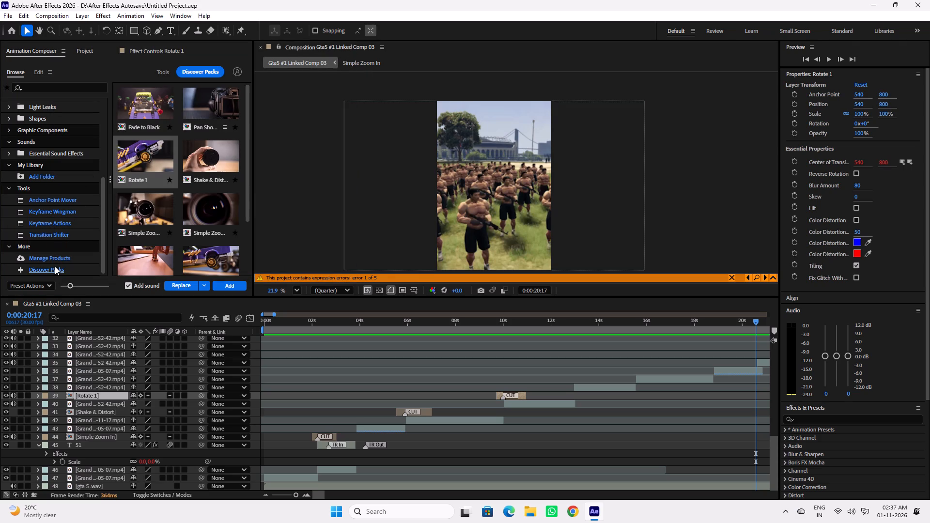
Browse the Glitch transitions in the Animation Composer library and preview the Digital transition's Short variant.
scroll(51, 234, up, 2)
click(47, 192)
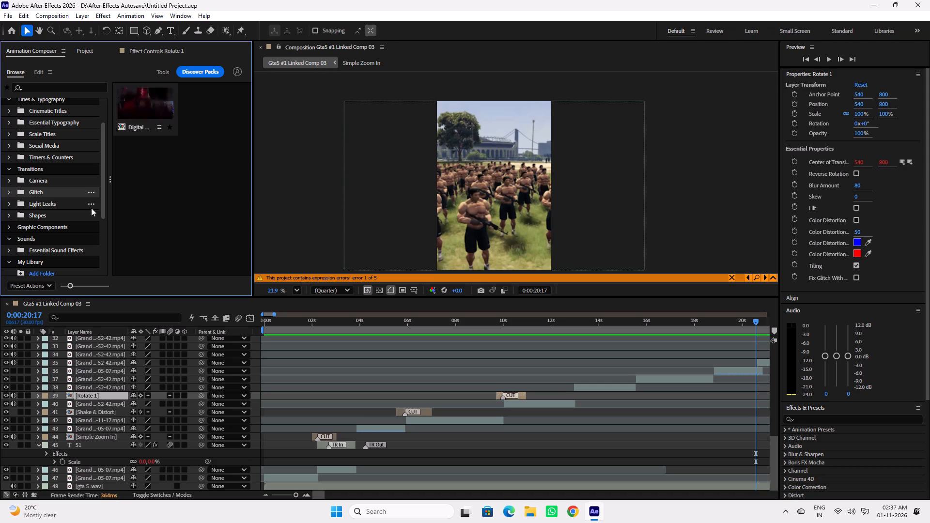
click(143, 108)
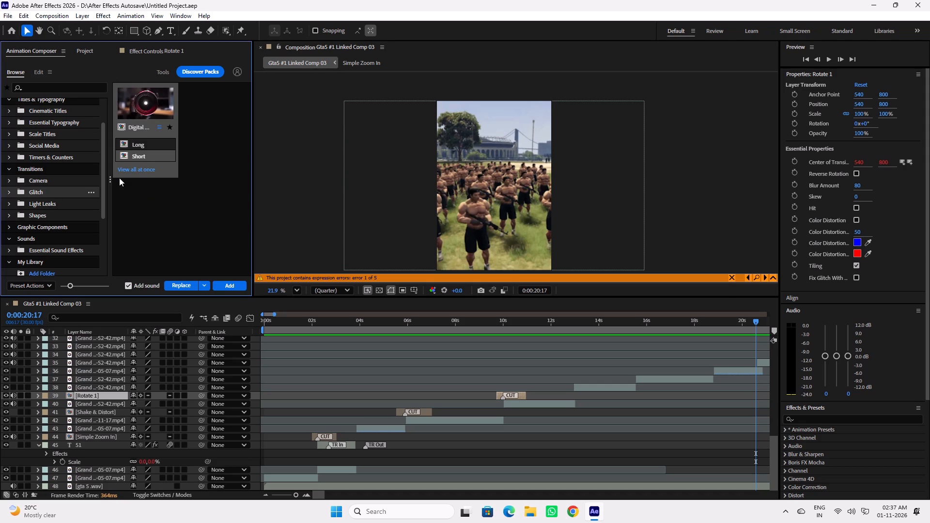
click(141, 154)
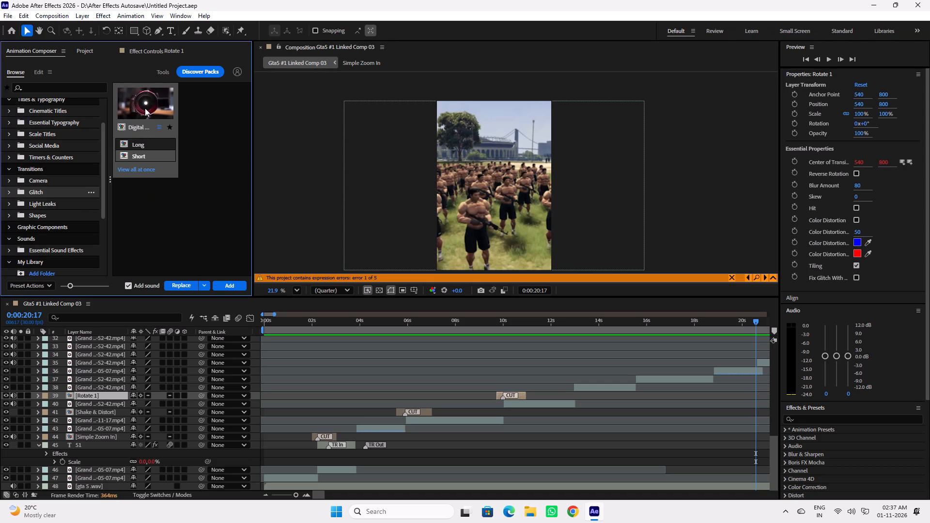
click(148, 102)
click(201, 160)
Browse the Essential Sound Effects library, auditioning the Clean Bass, Dramatic Approach, Swooshy, Wineglass and Strong Epic sounds.
scroll(44, 213, down, 1)
click(46, 203)
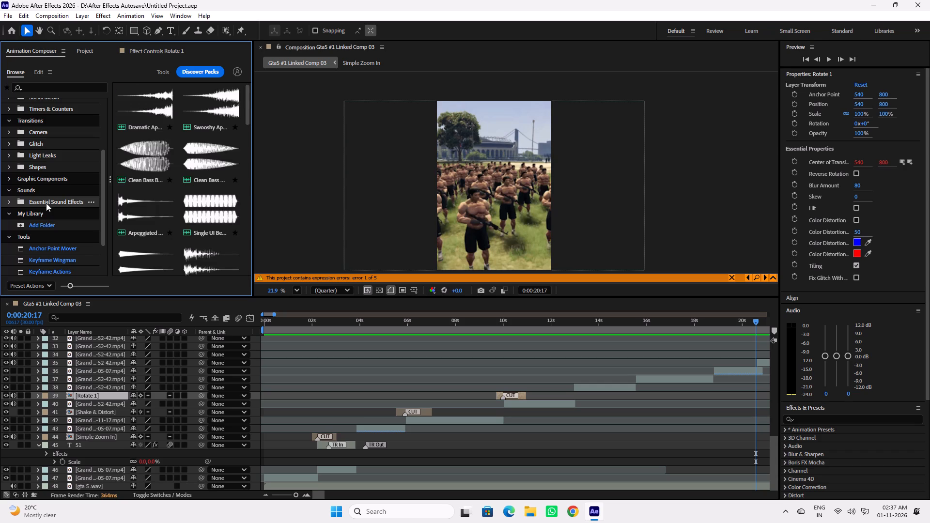
click(151, 153)
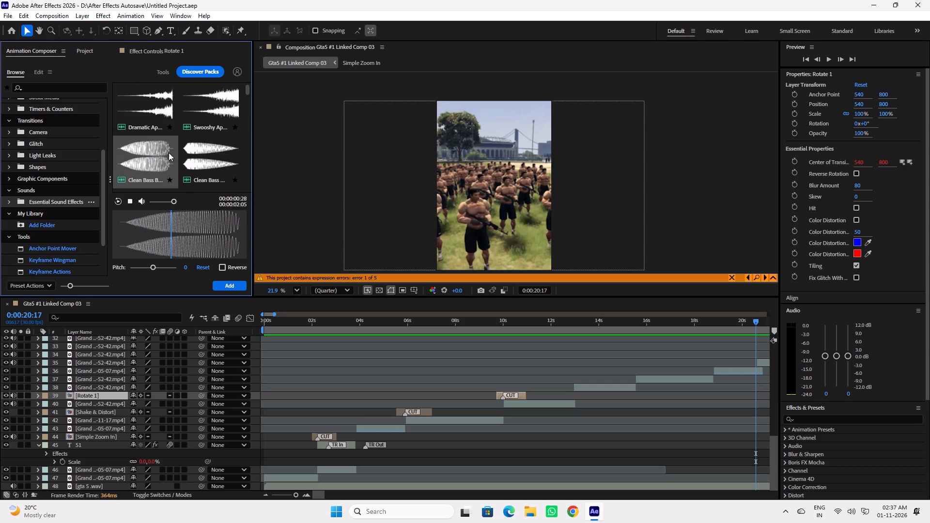
click(134, 94)
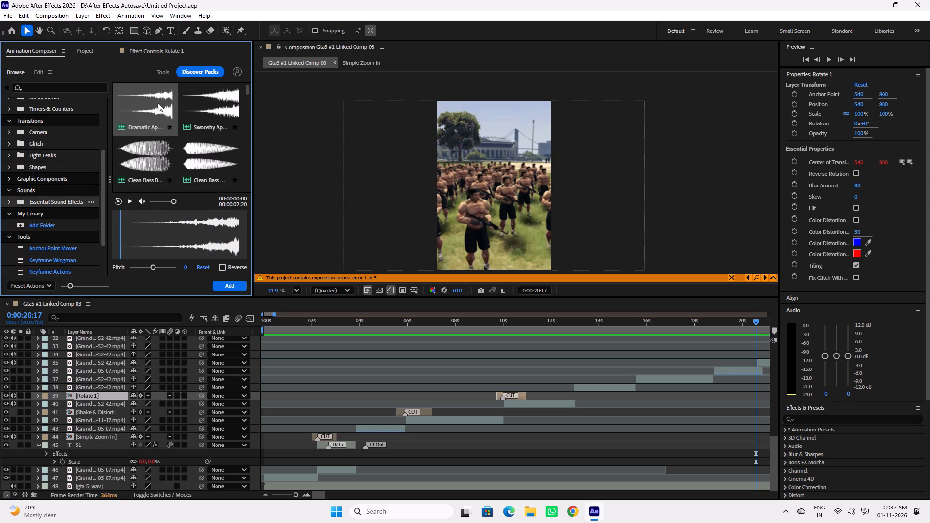
click(222, 107)
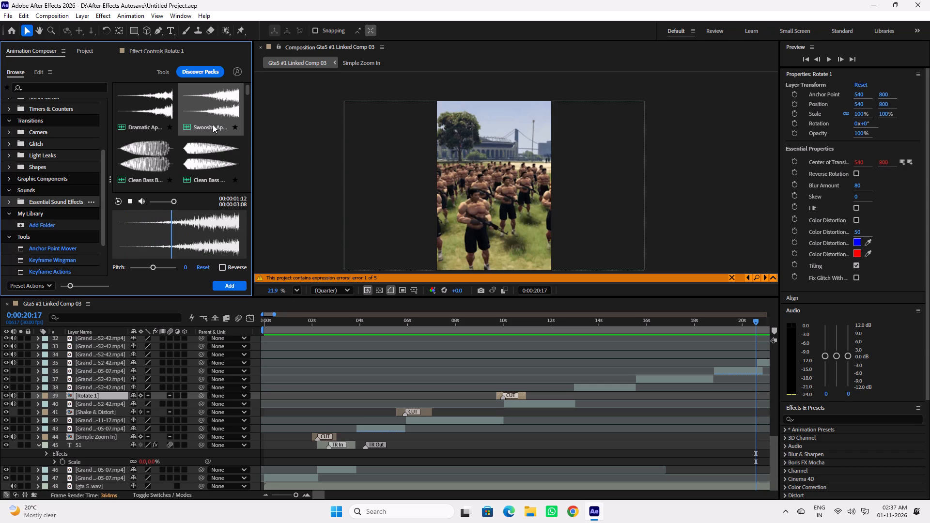
scroll(189, 193, down, 9)
scroll(177, 196, up, 6)
scroll(213, 128, down, 5)
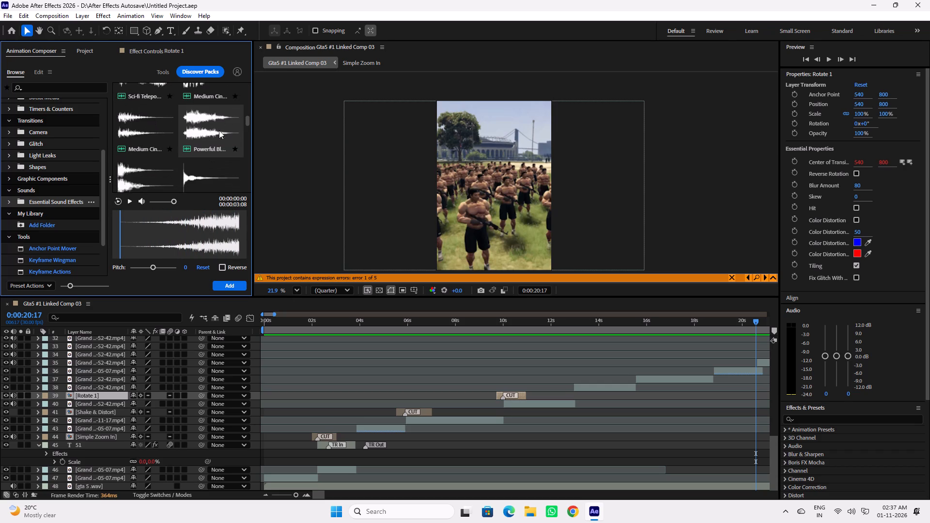
scroll(203, 157, down, 1)
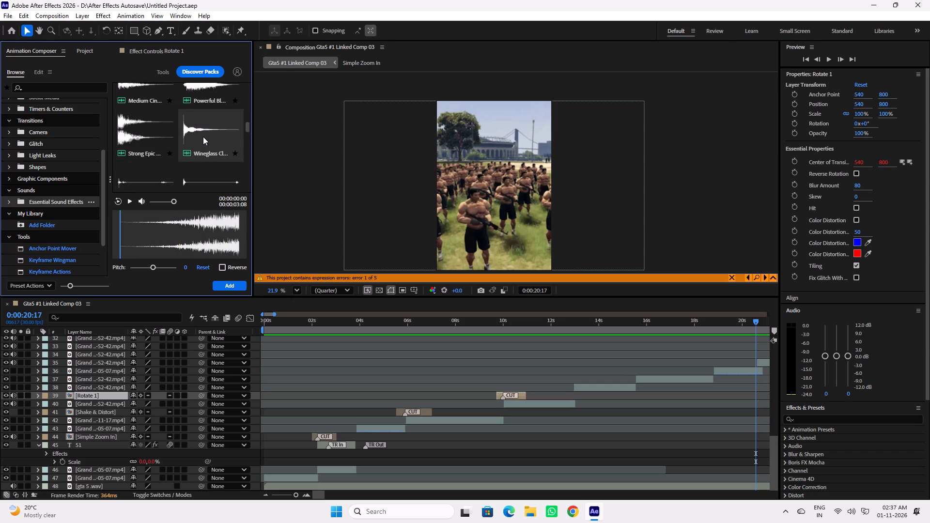
click(203, 137)
click(158, 129)
scroll(170, 138, up, 1)
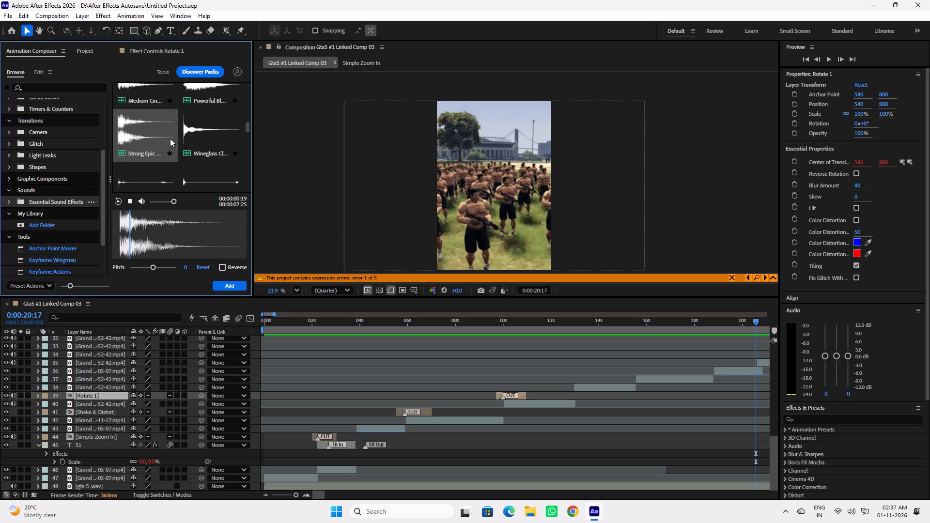
scroll(170, 138, up, 2)
scroll(169, 147, down, 2)
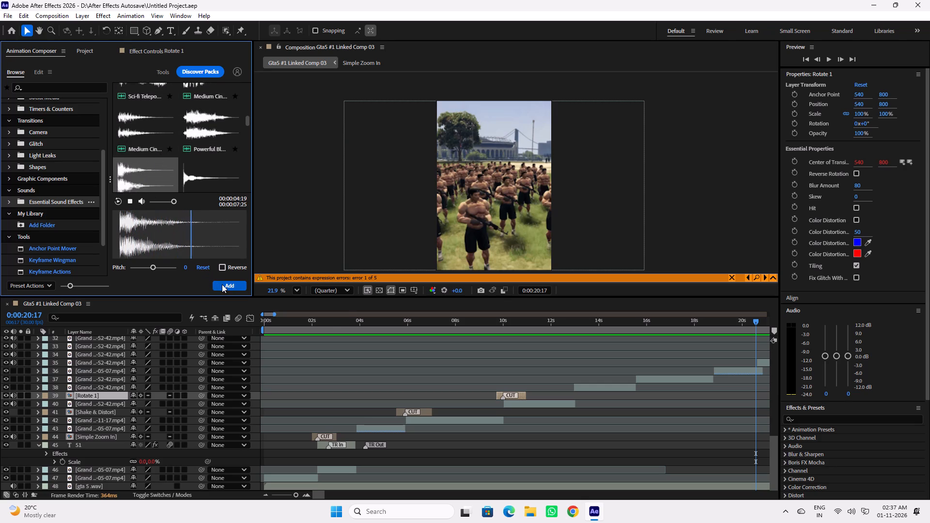
Audition more essential sound effects and add Clean Bass Bend 01 to the composition at 0:00:00:00.
drag(316, 319, 249, 324)
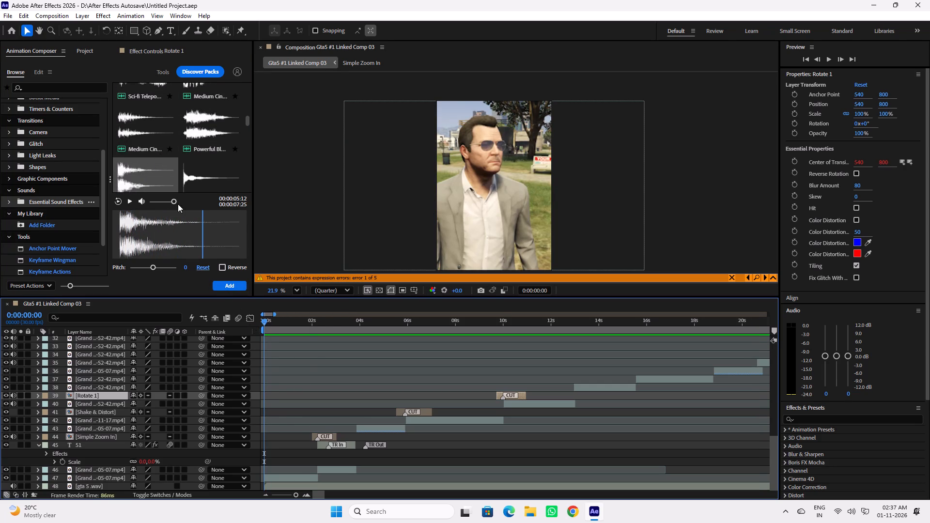
scroll(154, 173, up, 3)
scroll(154, 173, down, 1)
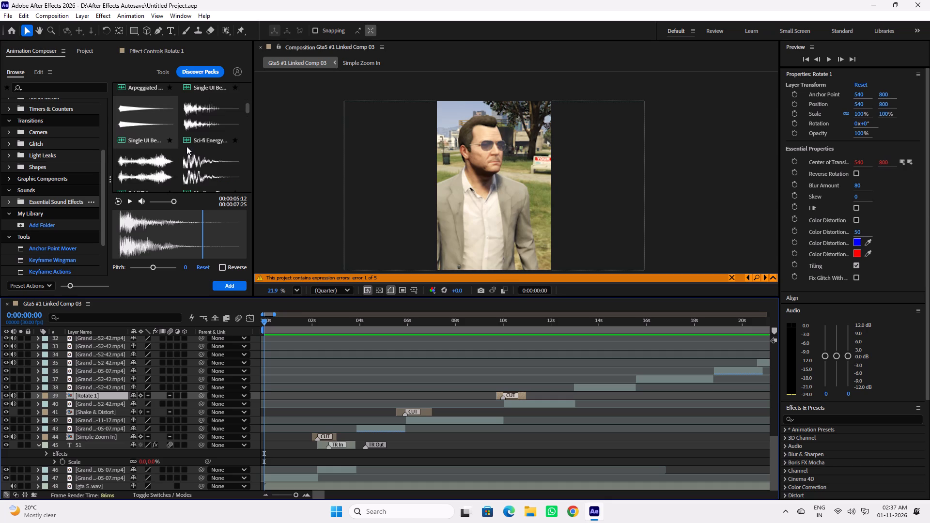
scroll(186, 146, up, 1)
click(197, 128)
click(151, 115)
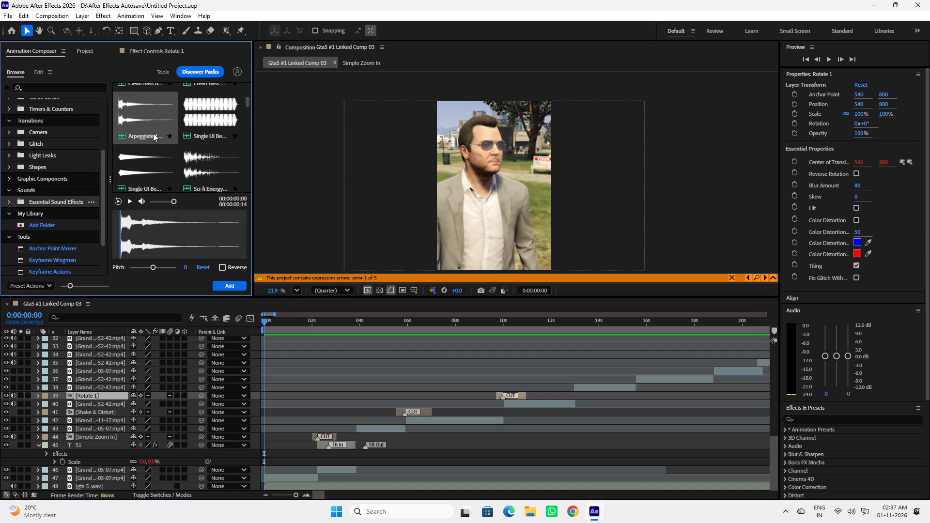
scroll(160, 148, up, 2)
click(153, 146)
click(152, 112)
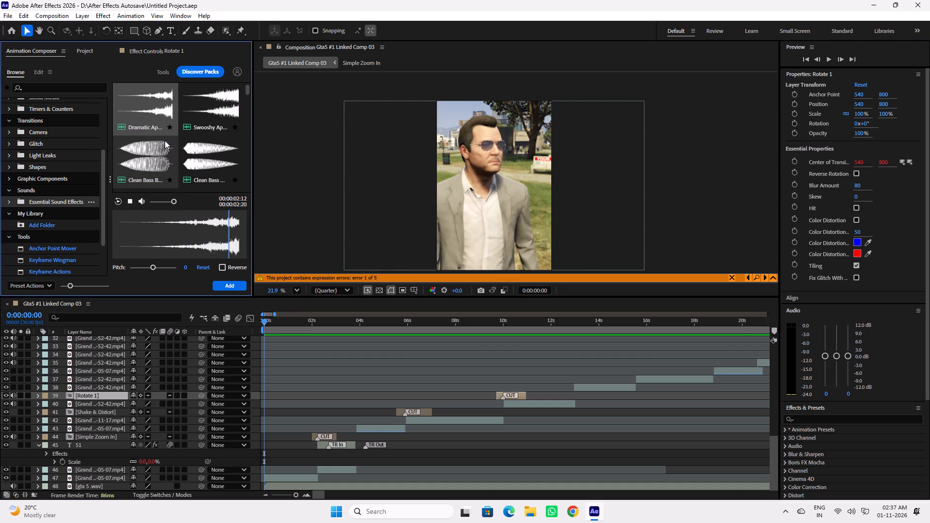
click(151, 153)
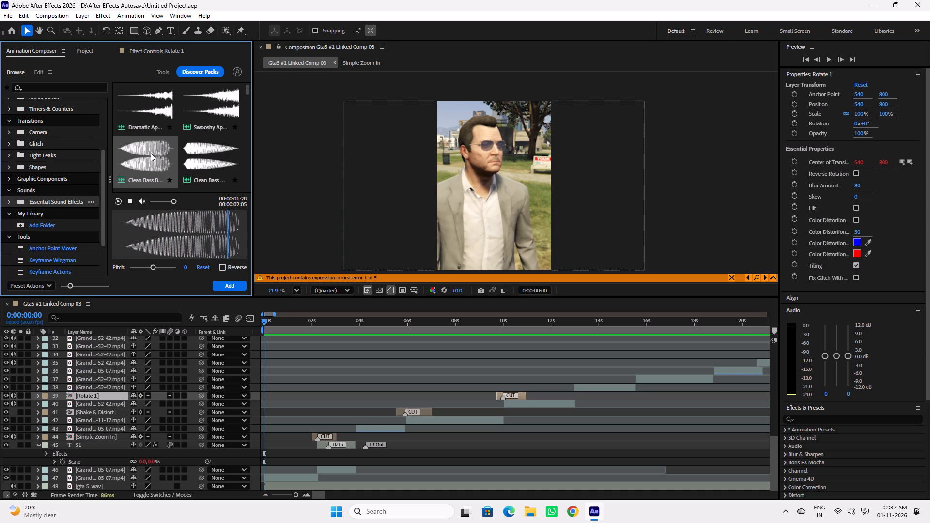
click(231, 288)
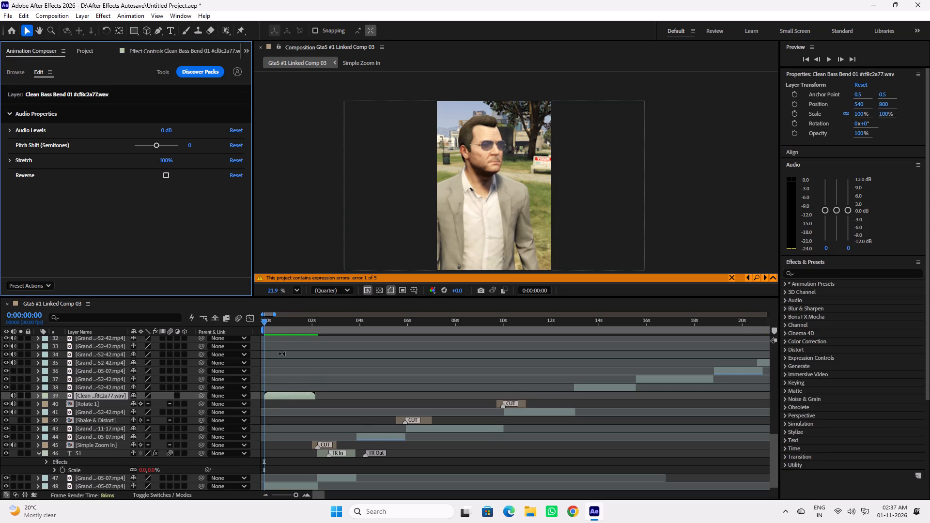
Play back the edit from the start to hear the Clean Bass Bend sound, stopping at 0:00:03:20.
drag(274, 323, 252, 323)
key(space)
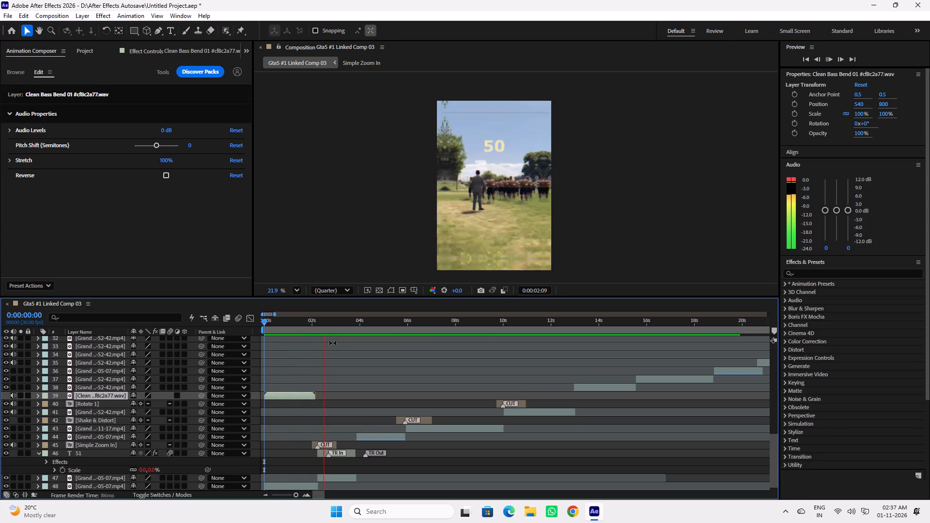
key(space)
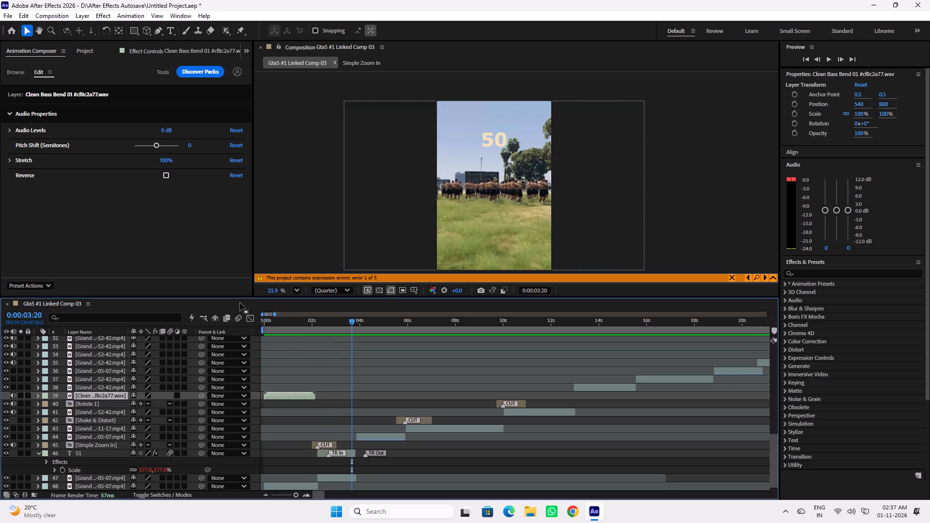
Audition the Swooshy and Dramatic Approach sounds and add Dramatic Approach 01 at 0:00:03:20.
click(13, 71)
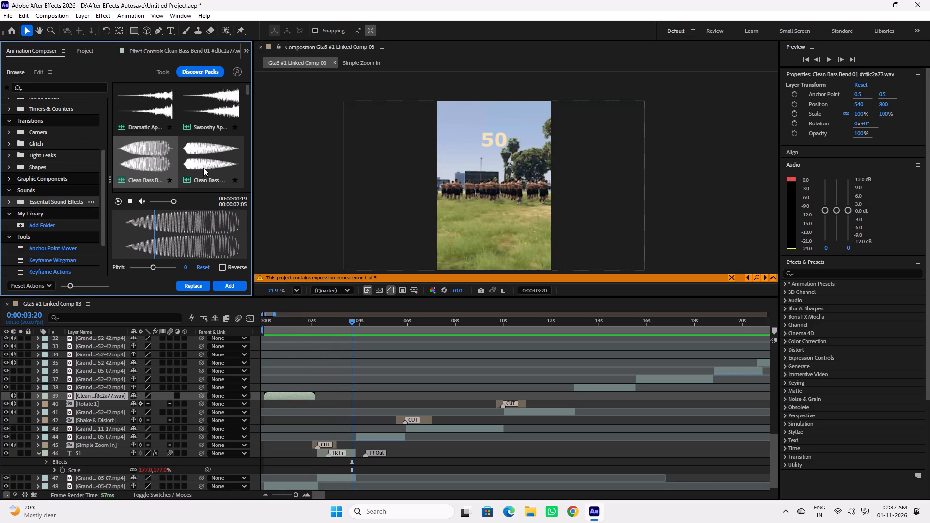
click(206, 114)
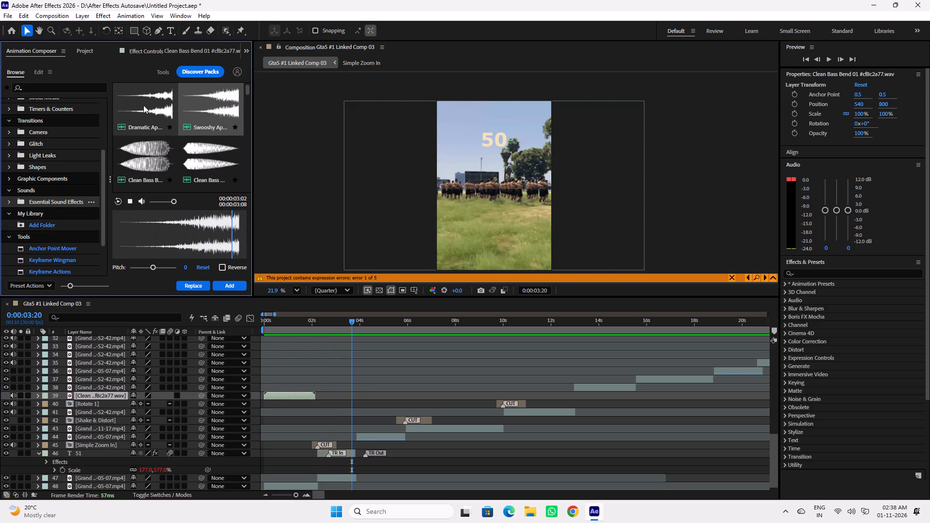
click(143, 105)
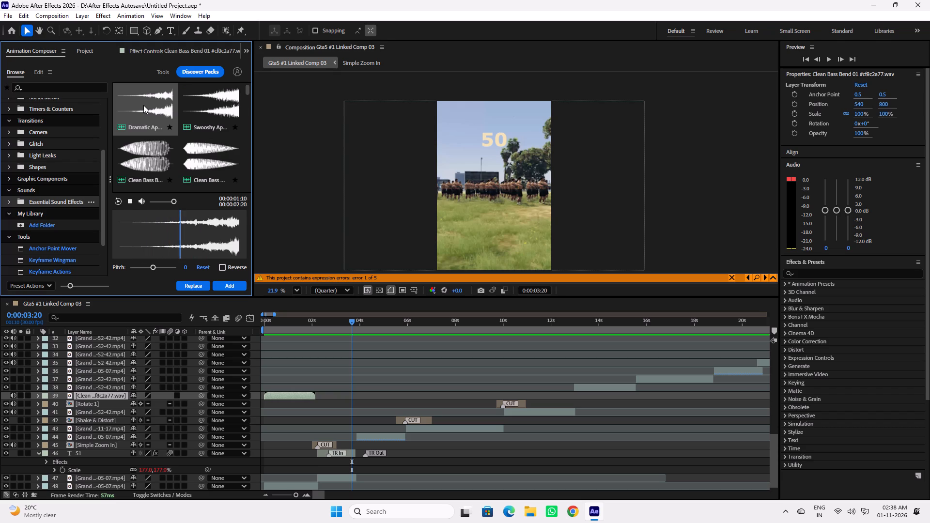
click(230, 286)
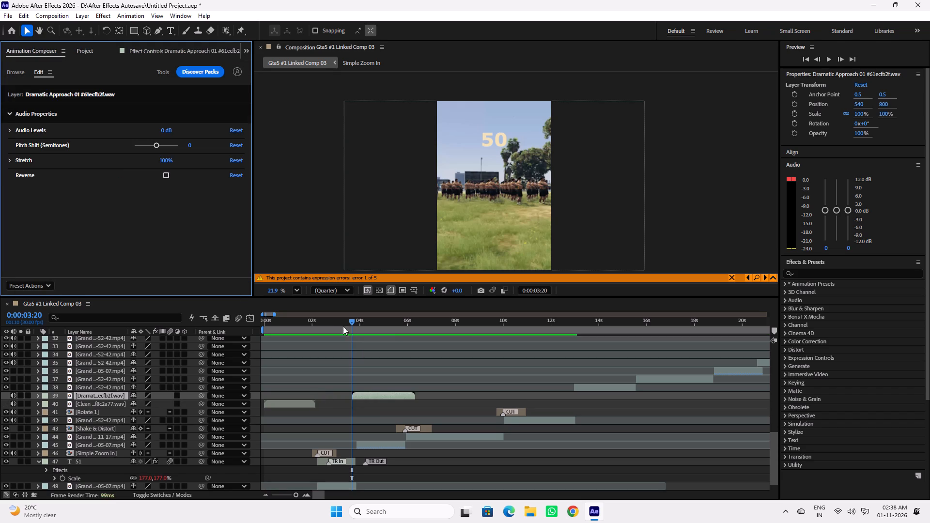
Play back the edit from 0:00:01:28 through the Rotate 1 transition to check the Dramatic Approach sound.
drag(341, 324, 310, 323)
key(space)
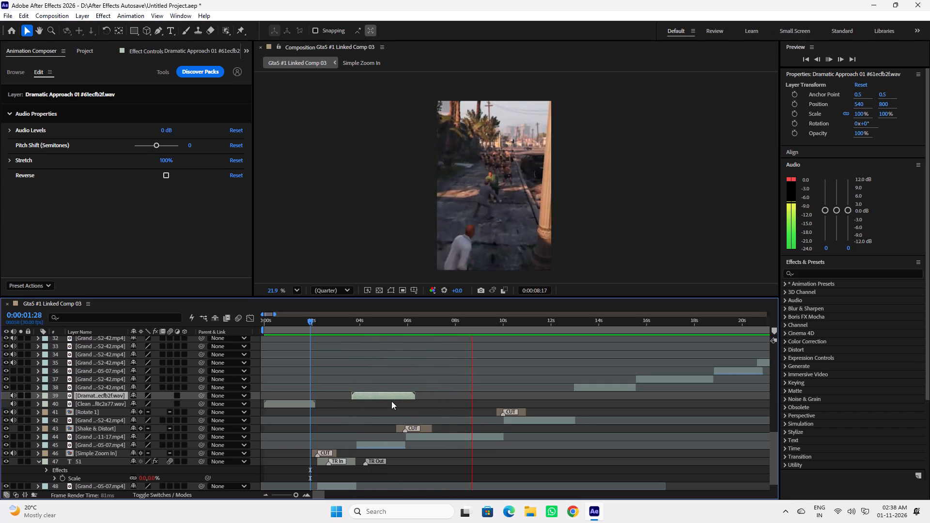
key(space)
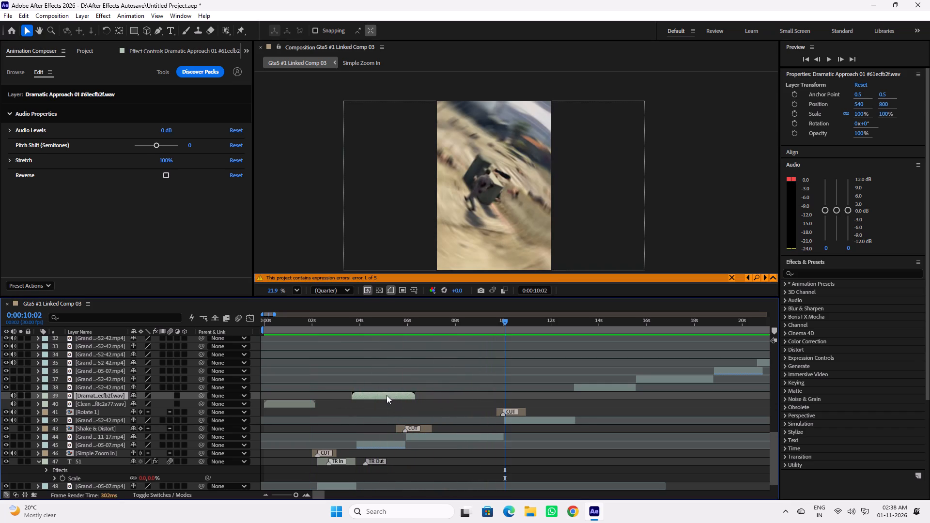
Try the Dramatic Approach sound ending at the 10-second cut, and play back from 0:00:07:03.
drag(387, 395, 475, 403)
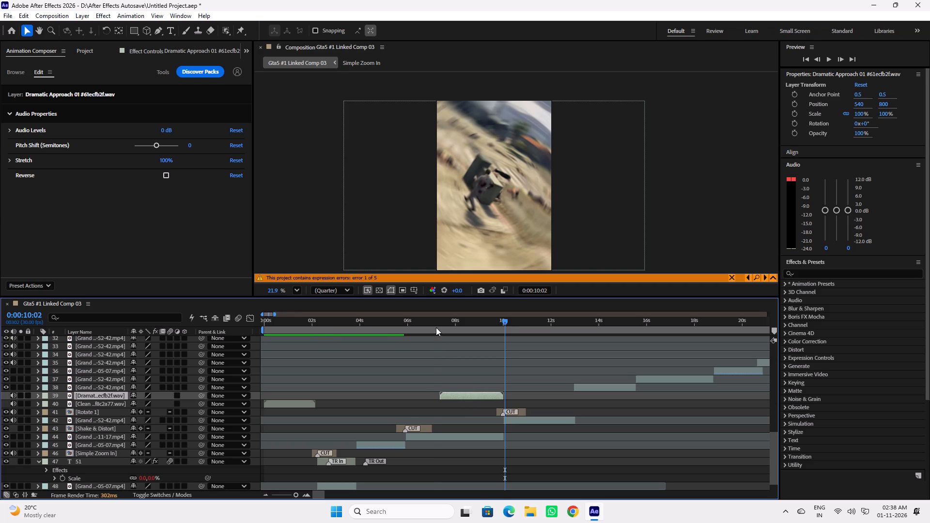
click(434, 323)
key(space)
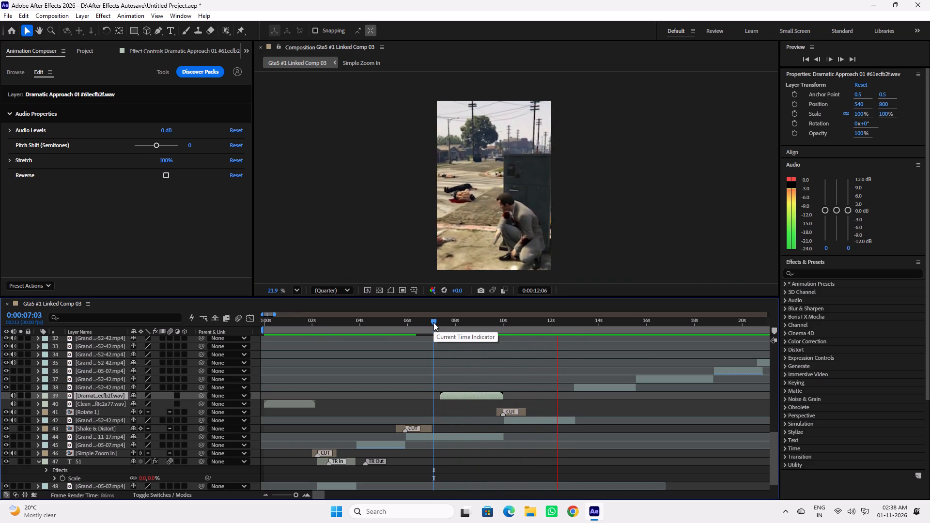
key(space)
Play back the opening from 0:00:00:00 to 0:00:01:27 to check the Clean Bass Bend sound.
drag(327, 311, 282, 311)
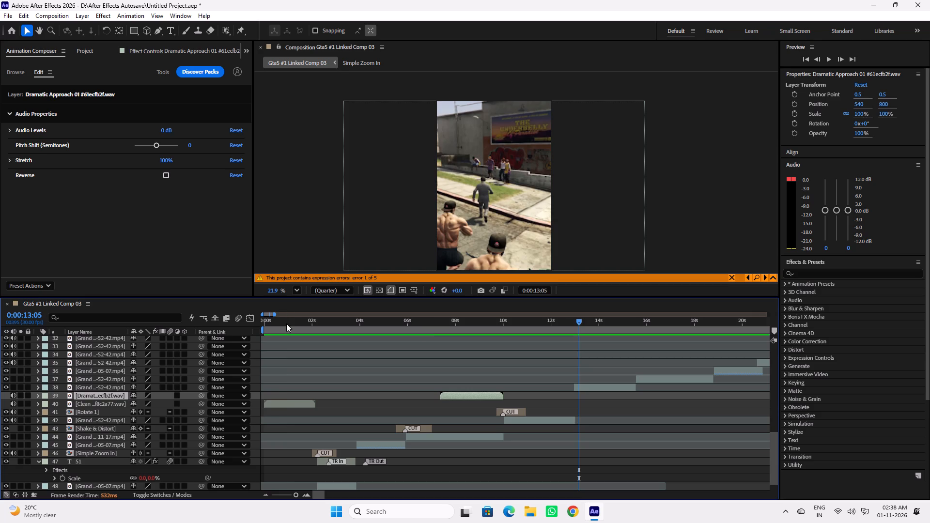
drag(286, 323, 262, 322)
key(space)
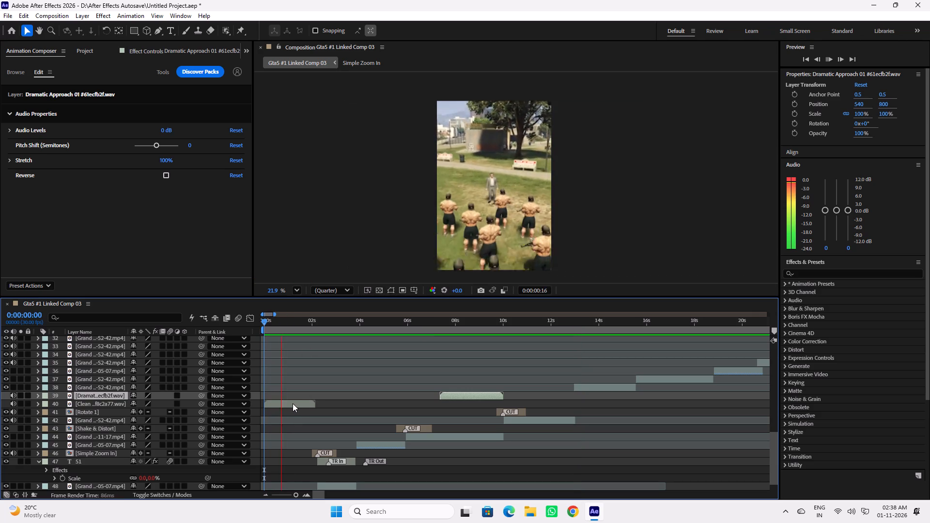
key(space)
Move the Clean Bass Bend sound from the start of the timeline to the Rotate 1 transition, just after 10 seconds.
drag(279, 403, 514, 423)
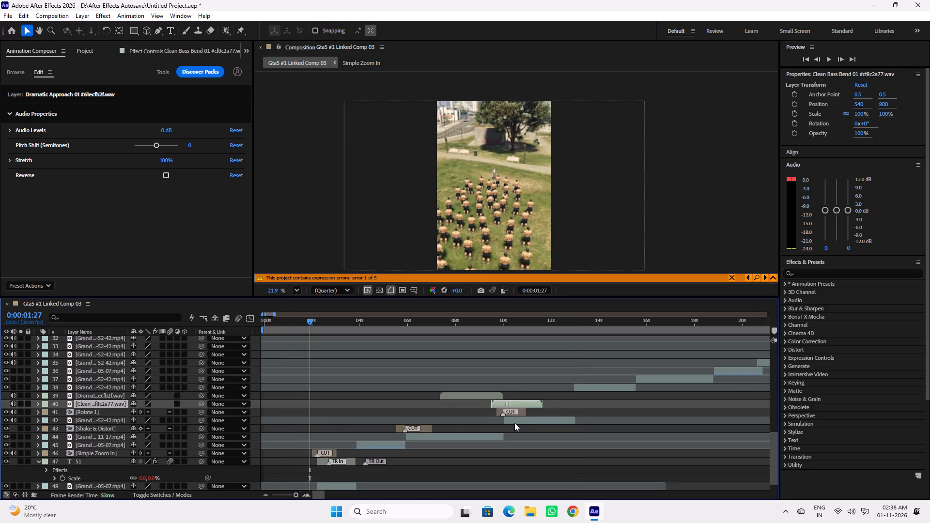
drag(514, 423, 523, 423)
Move the Dramatic Approach sound earlier so it spans the Shake & Distort transition, starting at about 4.8 seconds.
drag(481, 396, 417, 396)
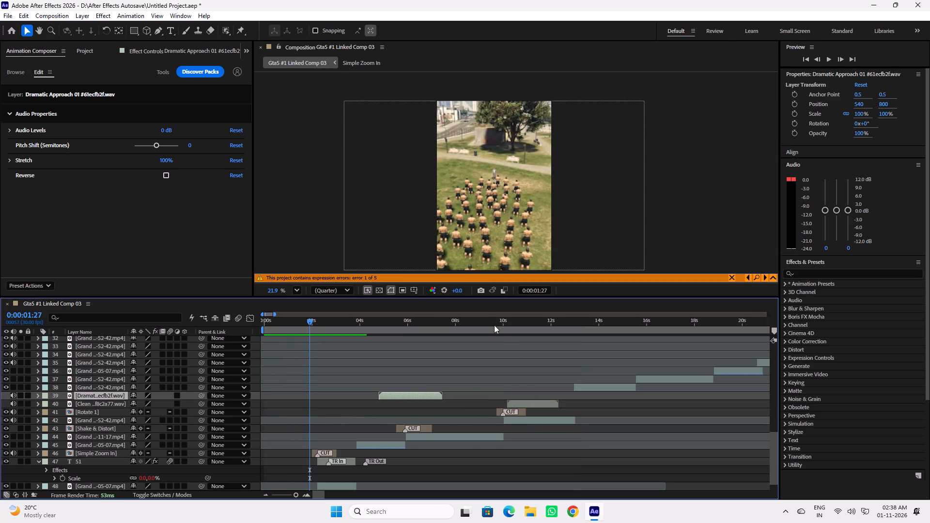
Align the start of the Clean Bass Bend sound with the Rotate 1 CUT marker at 0:00:10:00.
drag(490, 321, 514, 325)
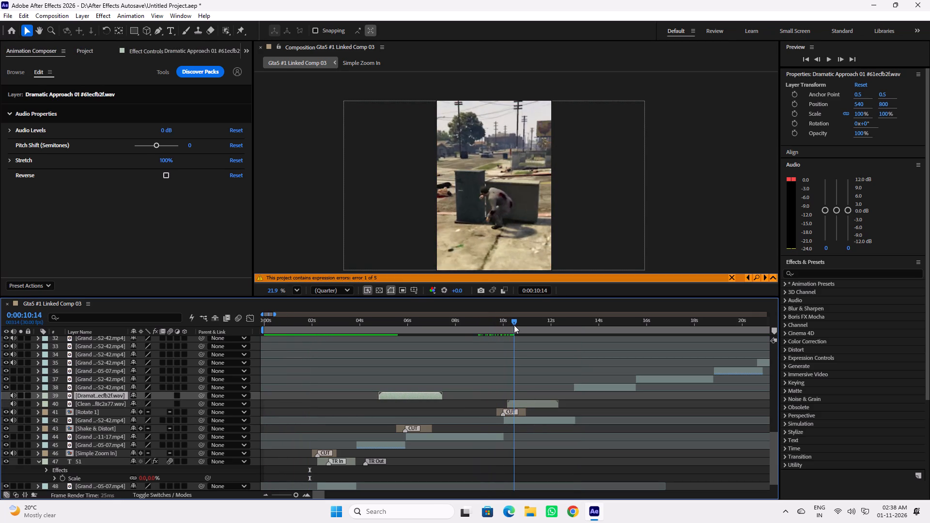
drag(514, 325, 503, 325)
drag(531, 403, 525, 404)
drag(516, 401, 521, 401)
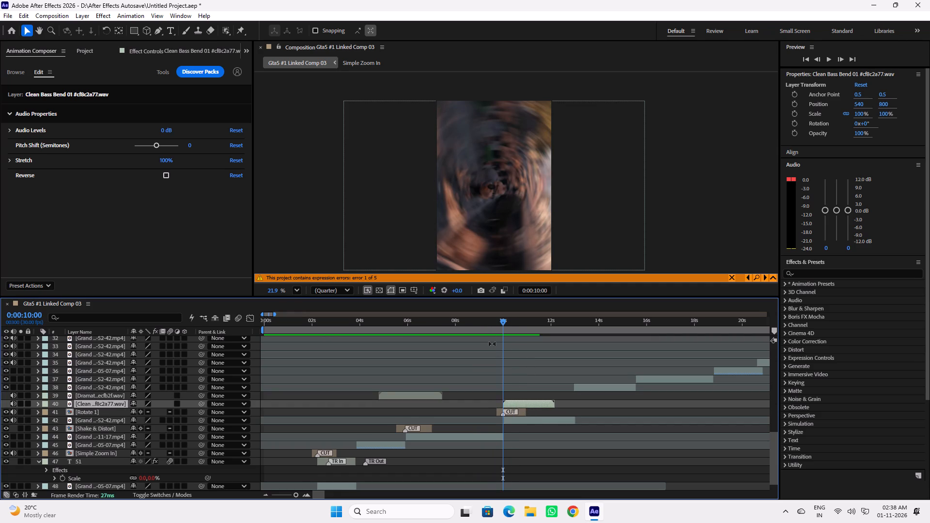
Play back the timeline from 0:00:09:01 through the Rotate 1 transition to check the Clean Bass Bend sound's timing.
click(480, 315)
key(space)
click(480, 322)
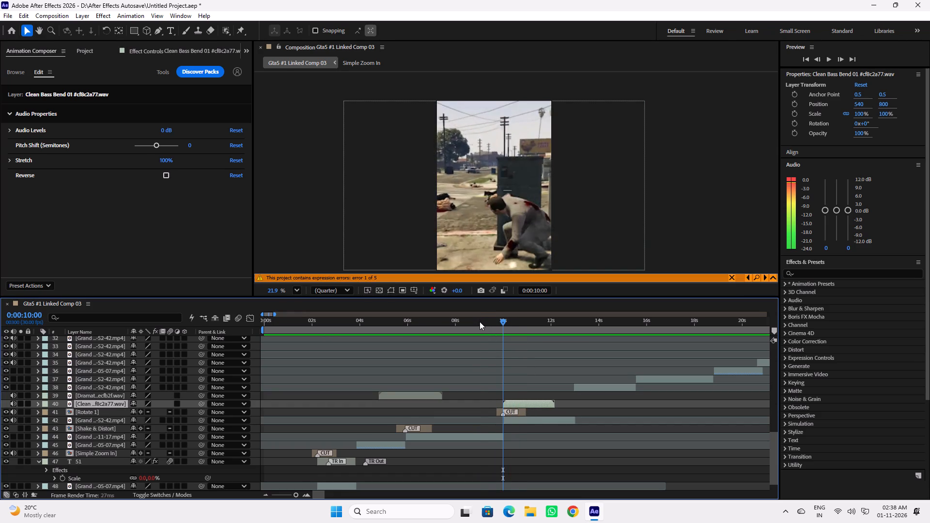
key(space)
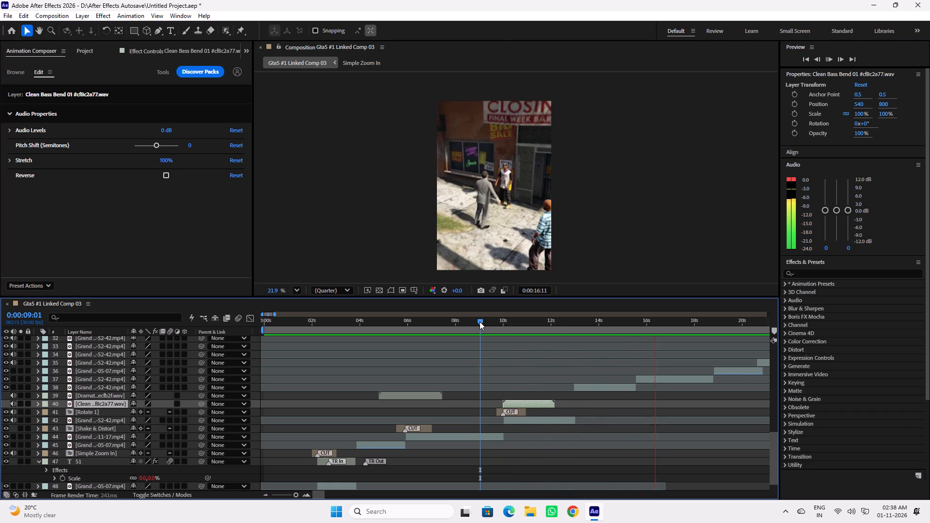
key(space)
Save the project.
key(ctrl+s)
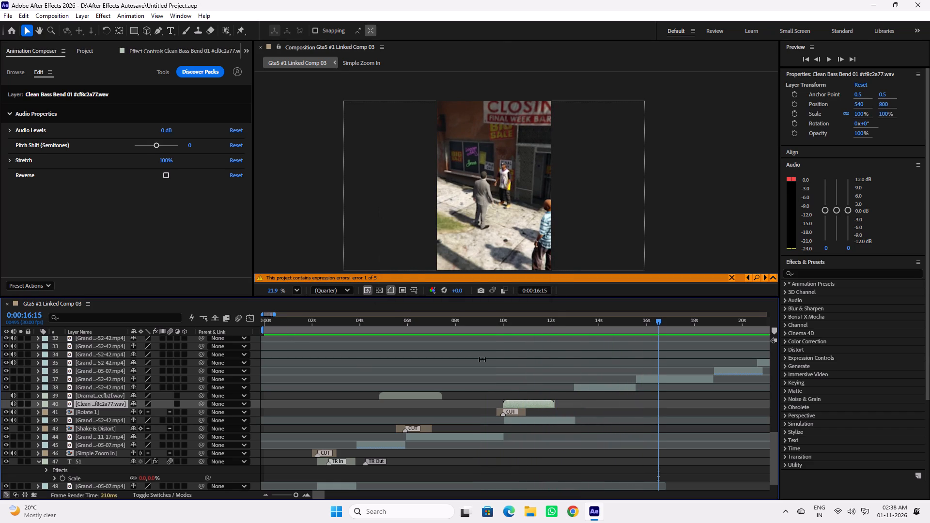
Play back from 0:00:04:11 through the Shake & Distort and Rotate 1 transitions to check both sound effects.
drag(437, 326, 369, 329)
key(space)
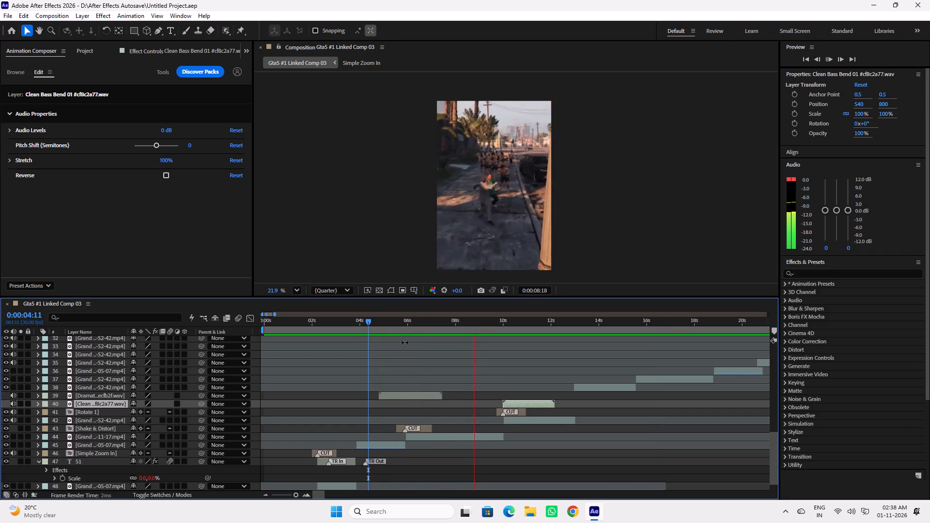
key(space)
Save the project again and close After Effects.
key(ctrl+s)
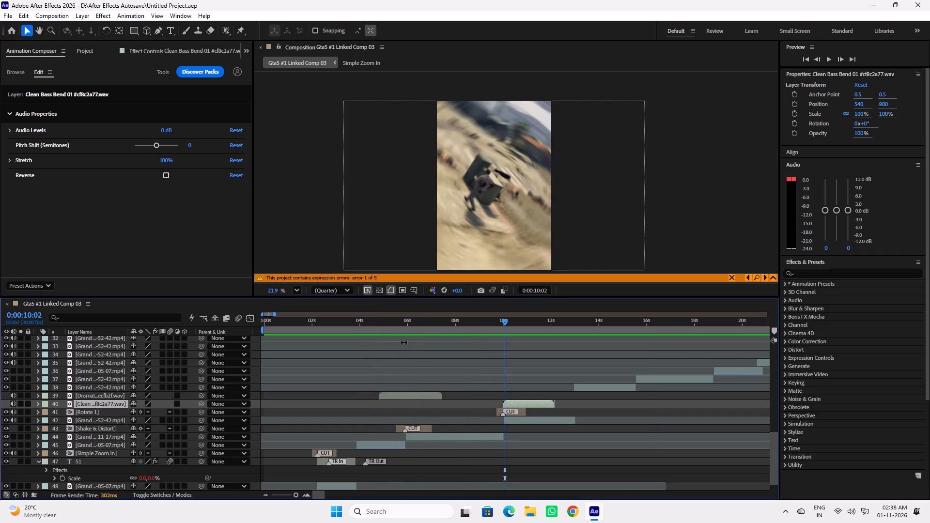
click(929, 0)
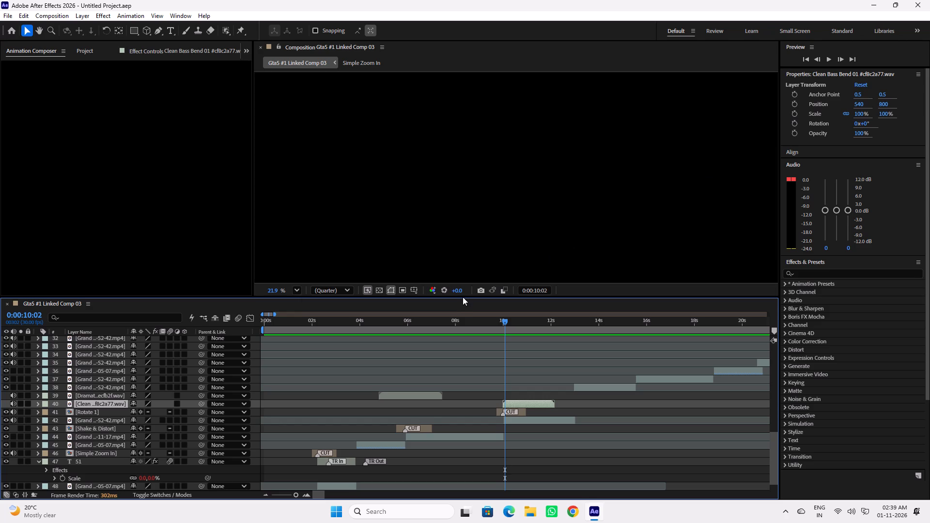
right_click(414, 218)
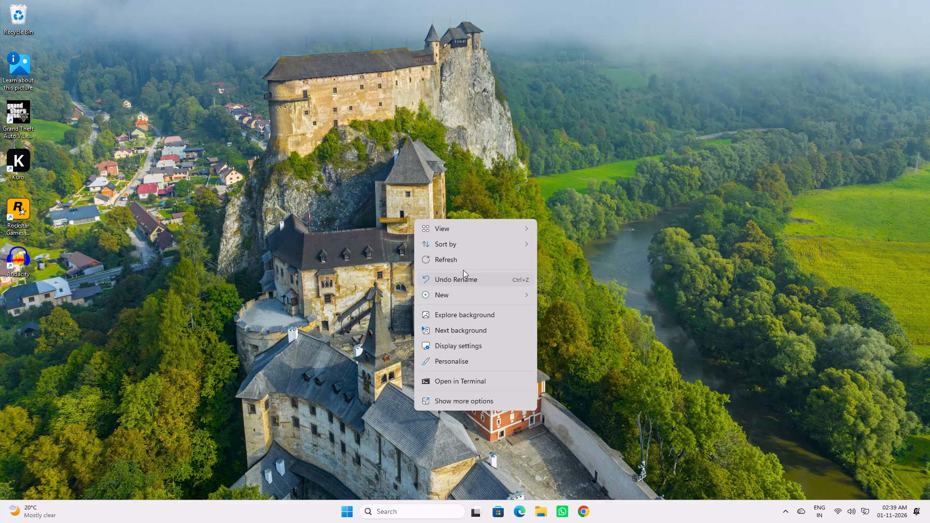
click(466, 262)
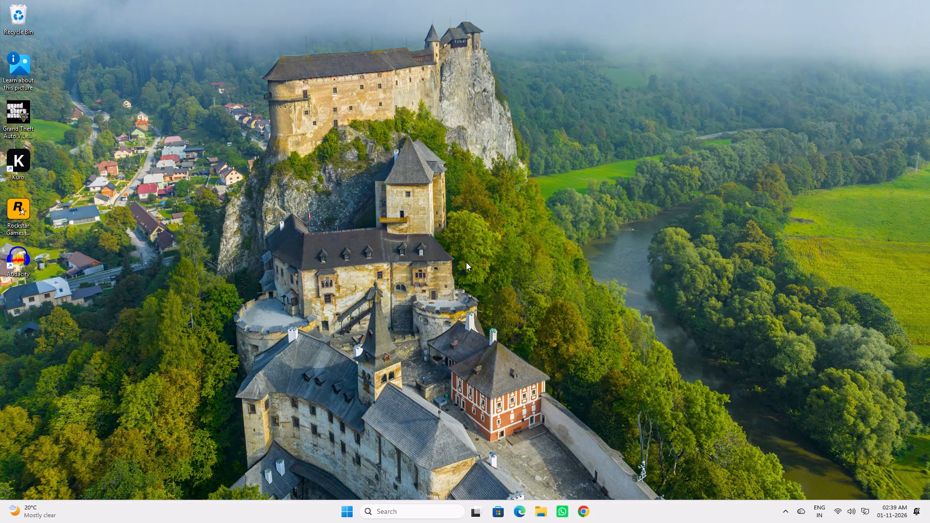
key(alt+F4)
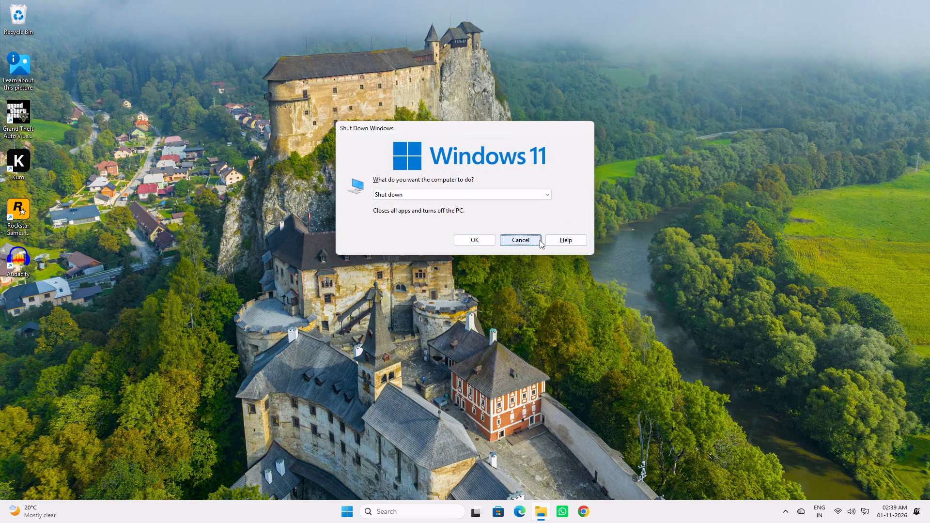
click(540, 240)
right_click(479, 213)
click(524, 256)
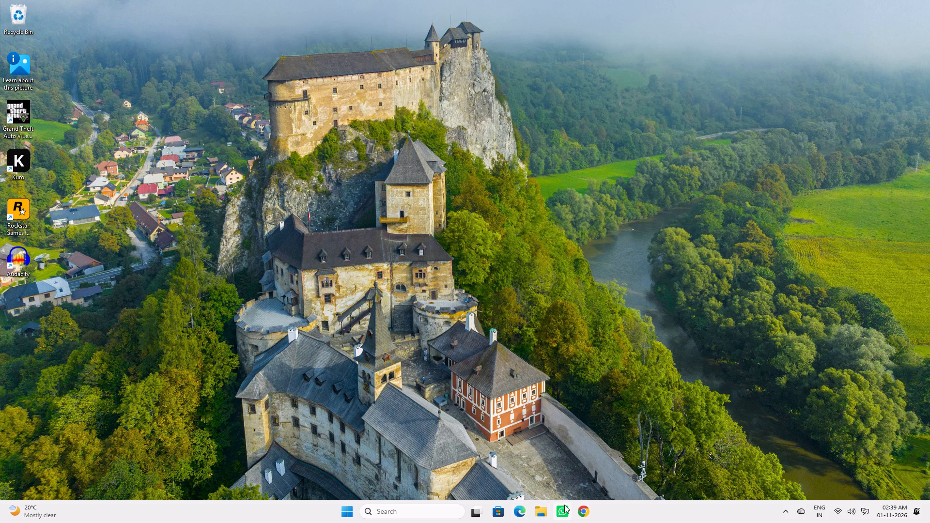
Open the Annote ASR dashboard in Microsoft Edge, check the Tasks and Home pages for available recordings, and close the browsers.
click(579, 510)
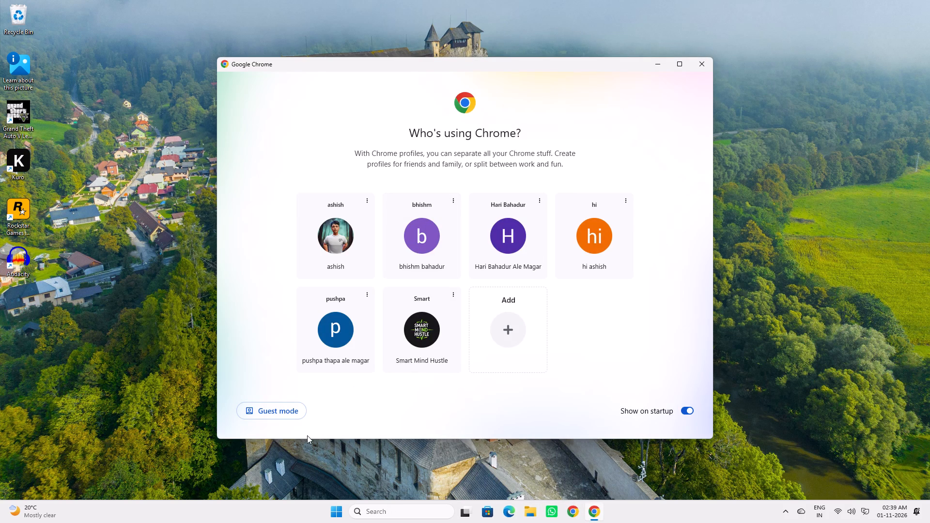
click(519, 516)
click(513, 515)
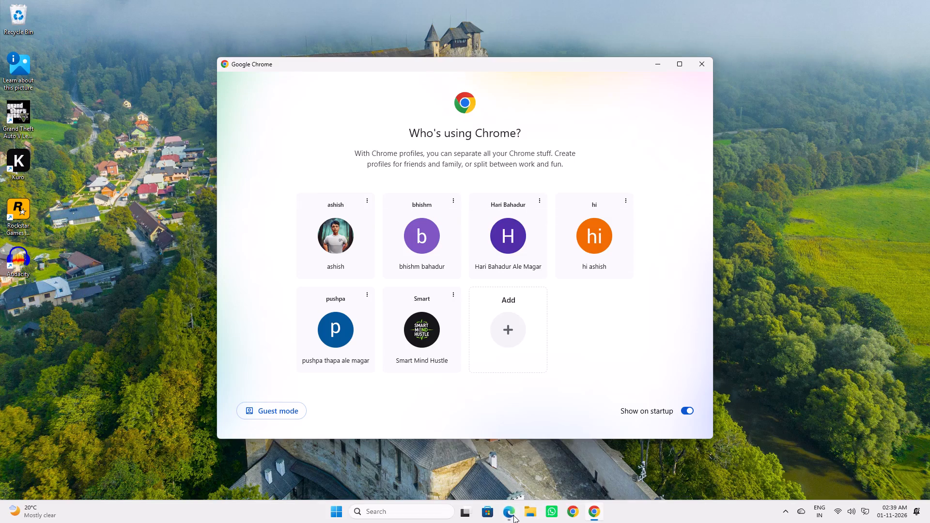
click(513, 515)
click(652, 169)
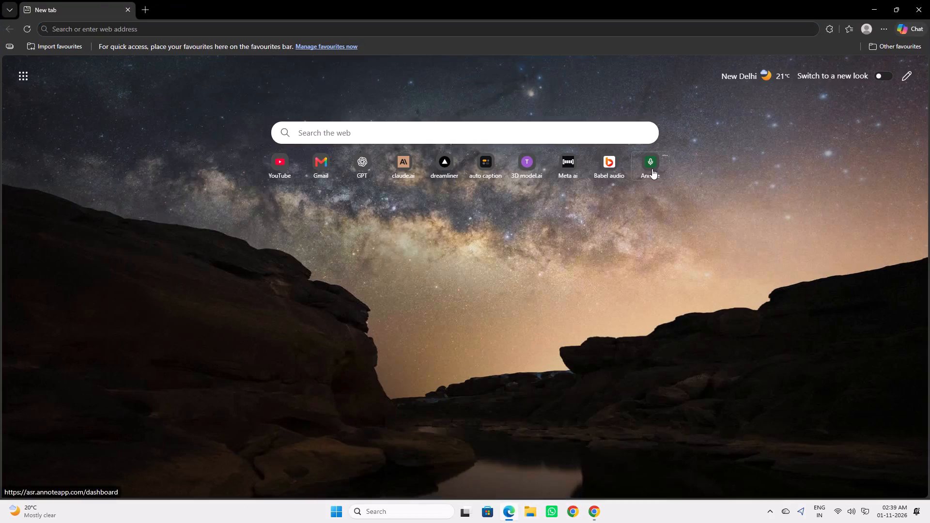
click(51, 94)
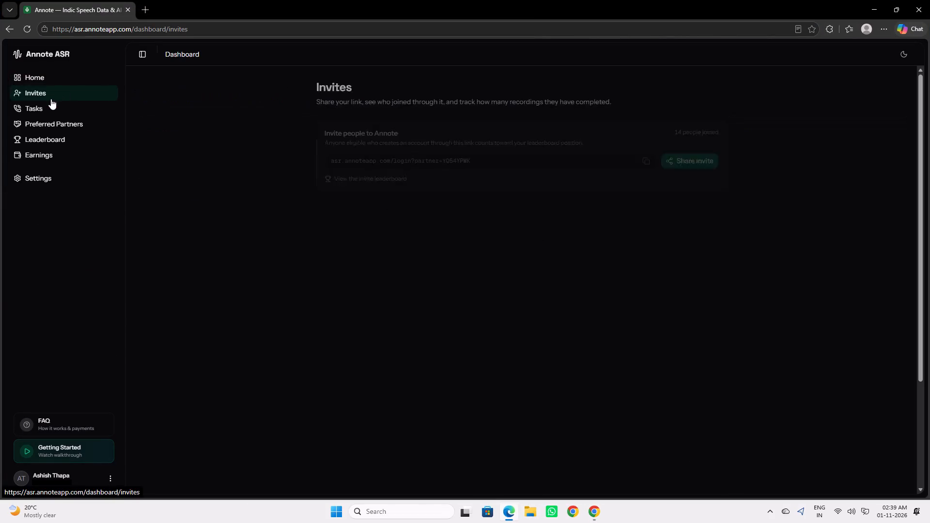
click(51, 109)
click(442, 321)
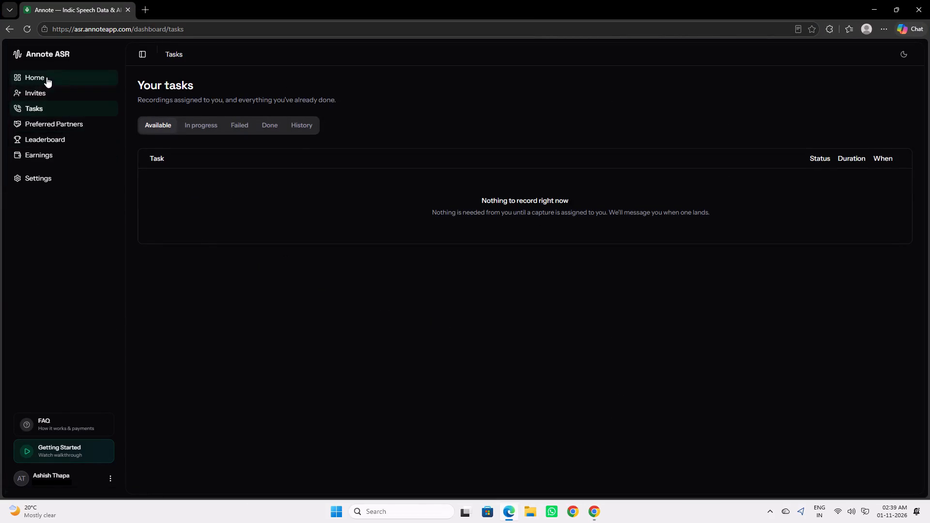
click(46, 77)
click(929, 0)
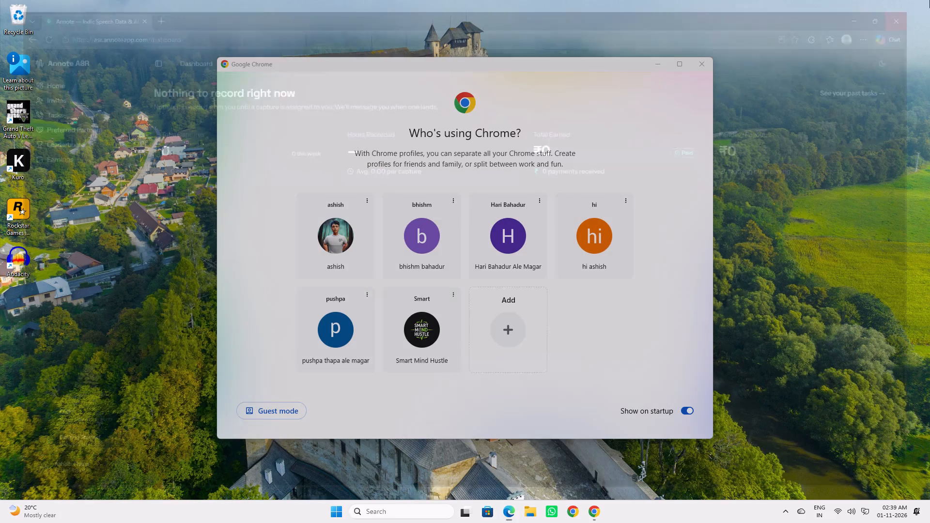
click(497, 245)
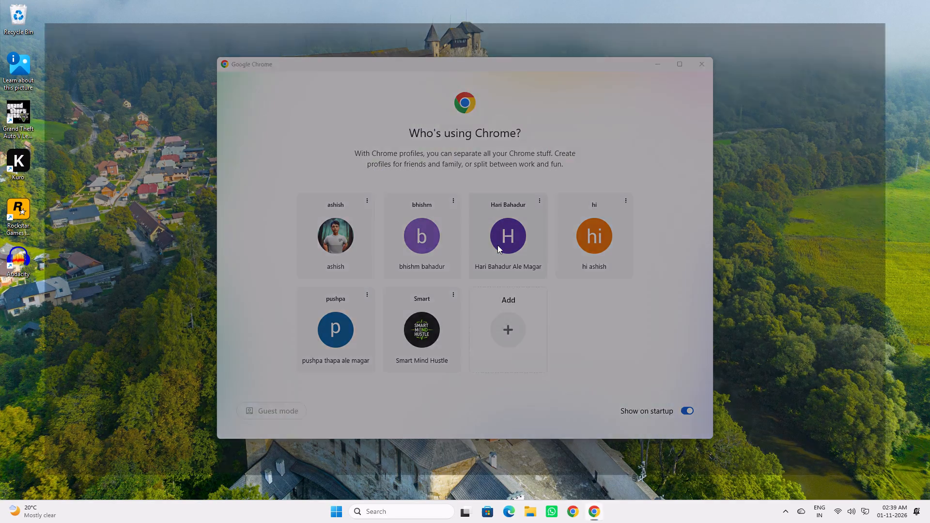
click(929, 0)
Refresh the desktop and open the Shut Down Windows dialog with the Shut down option.
right_click(524, 261)
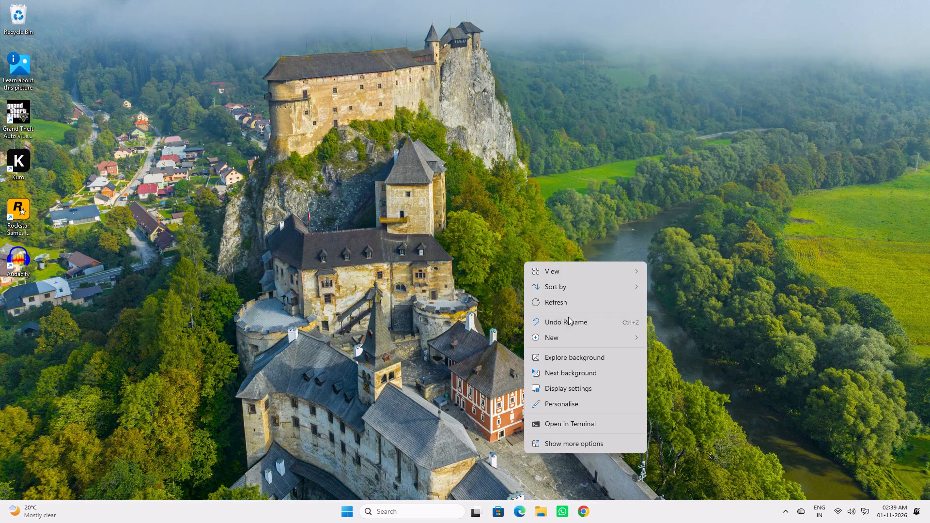
click(576, 307)
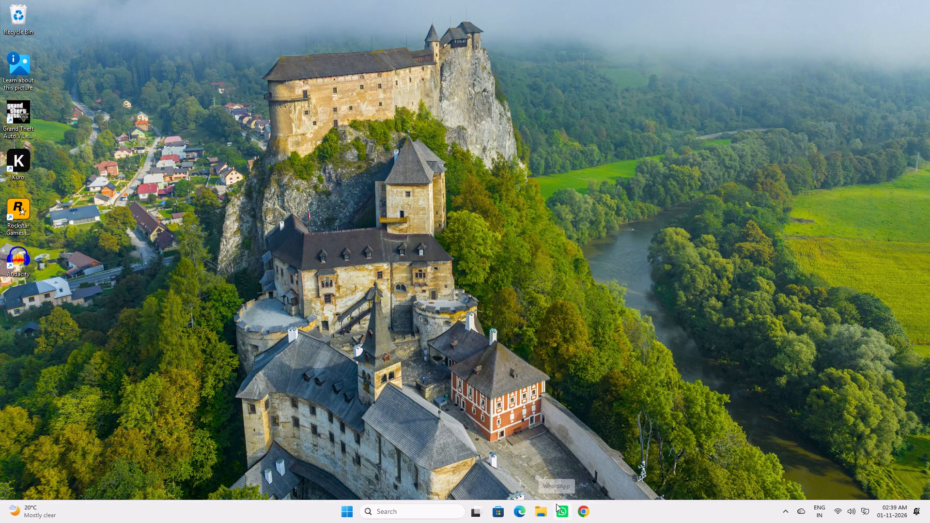
key(alt+F4)
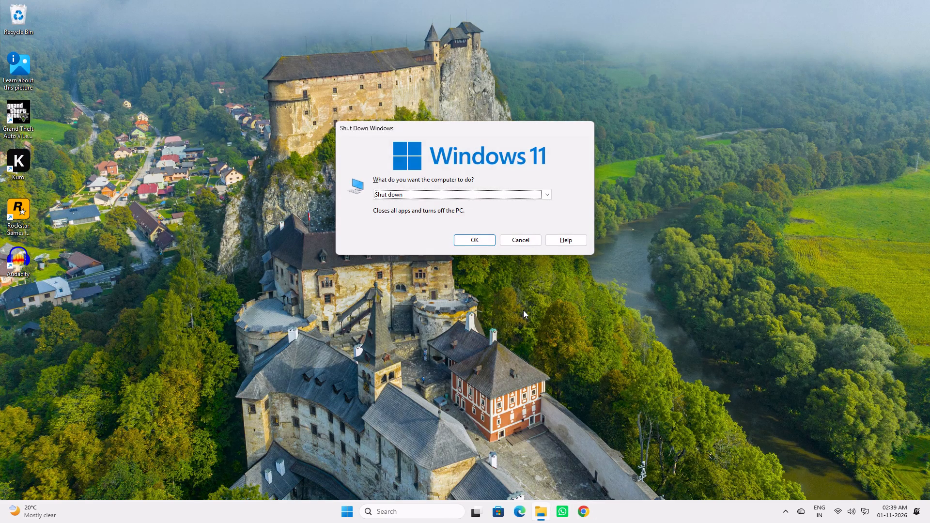